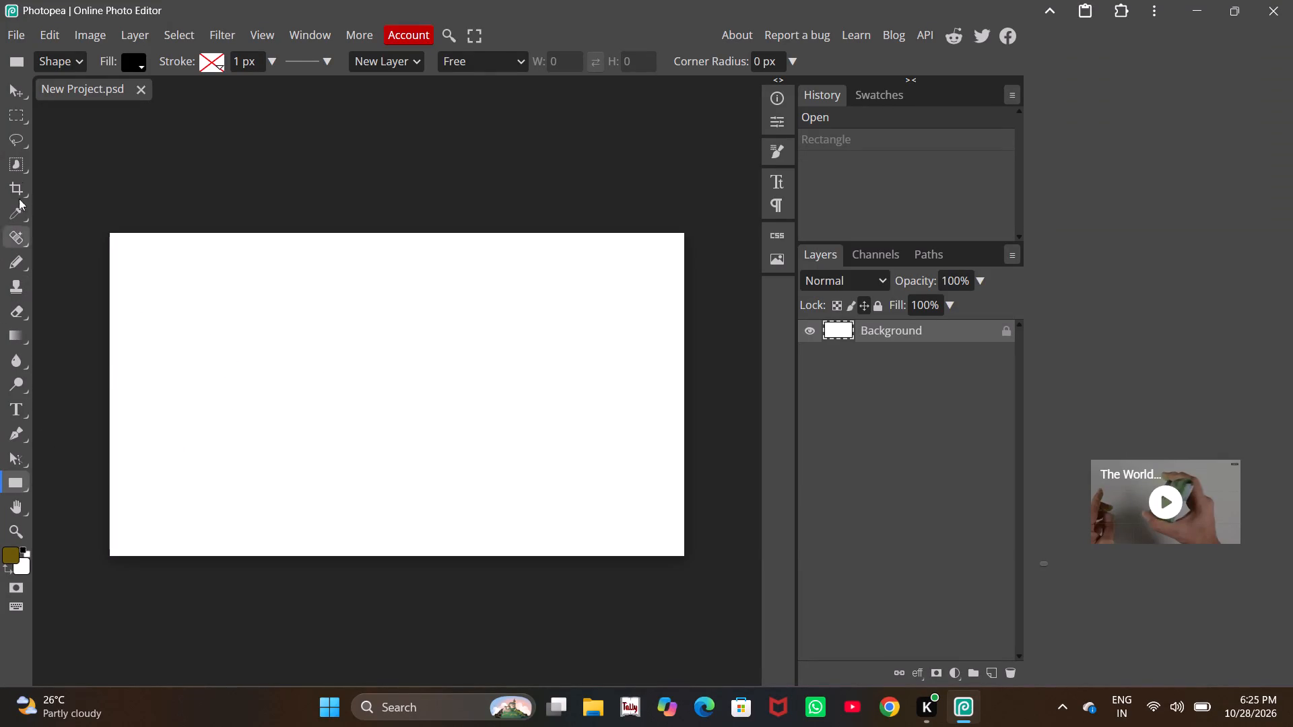
Draw a black rectangle without stroke on the white canvas and place it close to the canvas's upper-left corner.
left_click_drag(145, 294, 209, 352)
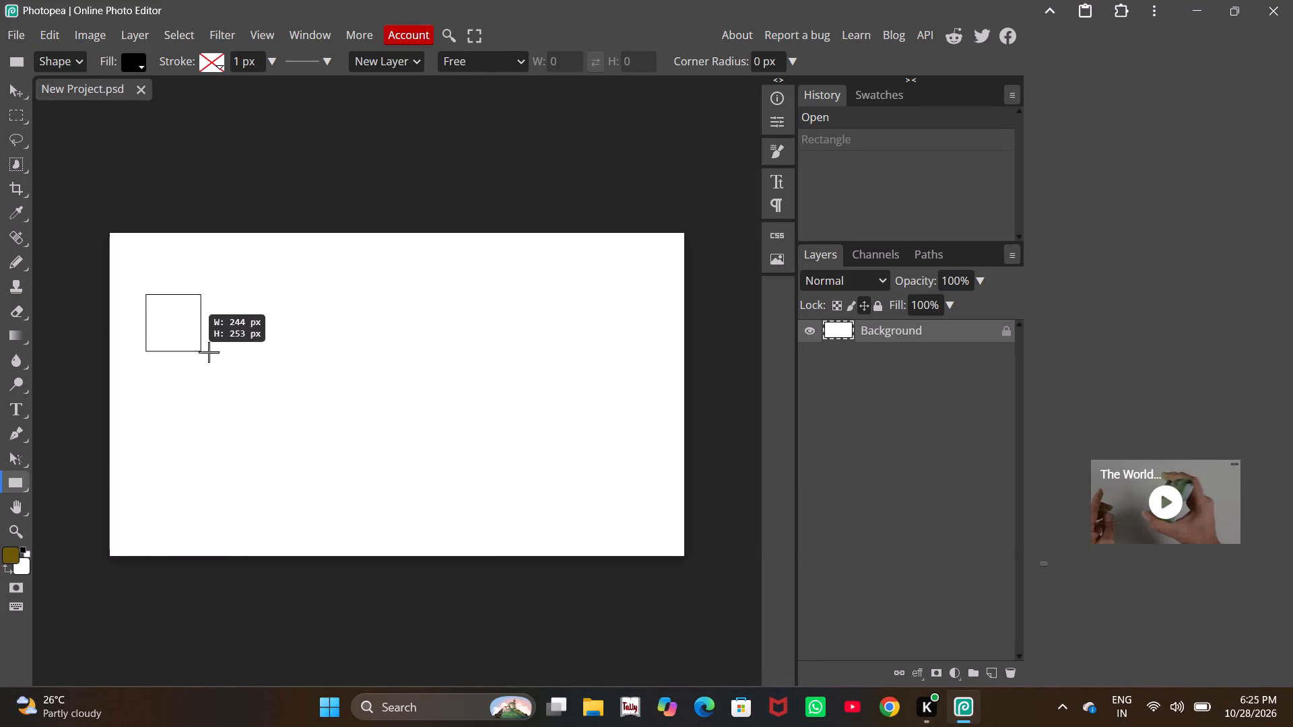
left_click_drag(209, 352, 248, 353)
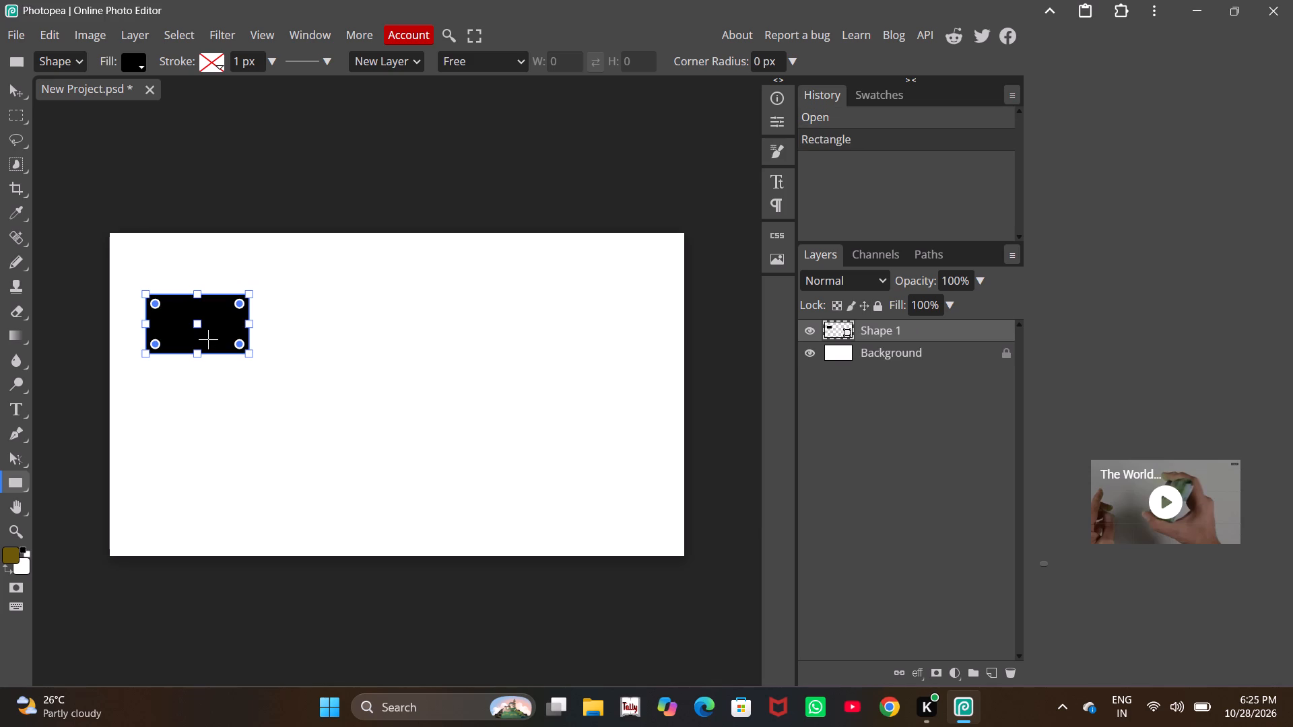
left_click(13, 96)
left_click_drag(218, 334, 206, 289)
left_click(237, 355)
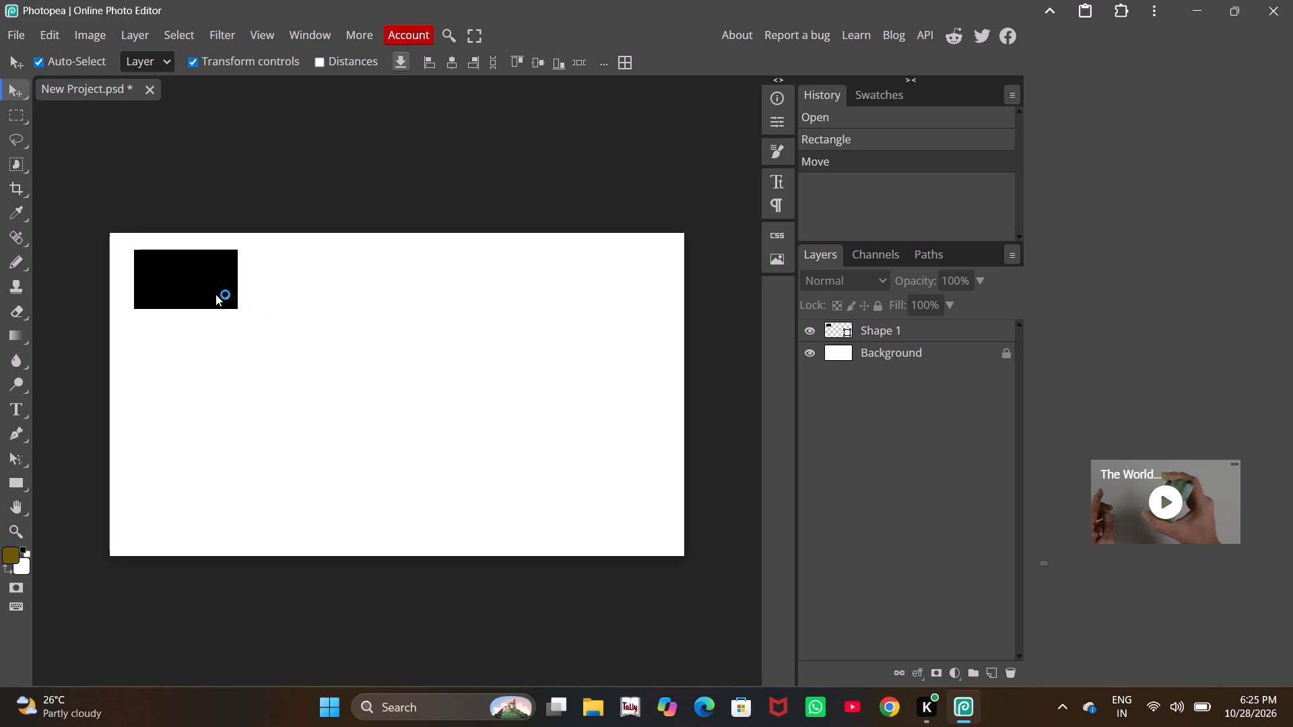
Enable a Gradient Overlay in the layer style of the Shape 1 rectangle.
left_click(175, 286)
right_click(175, 286)
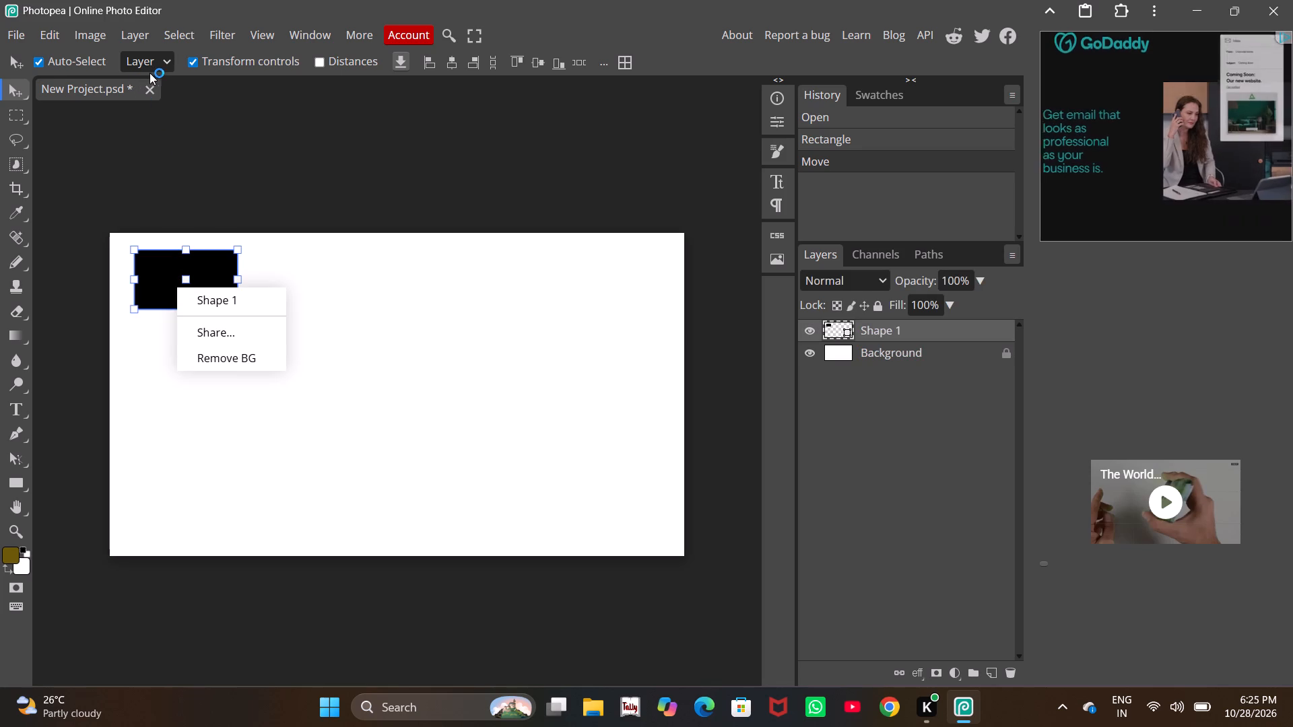
left_click(885, 334)
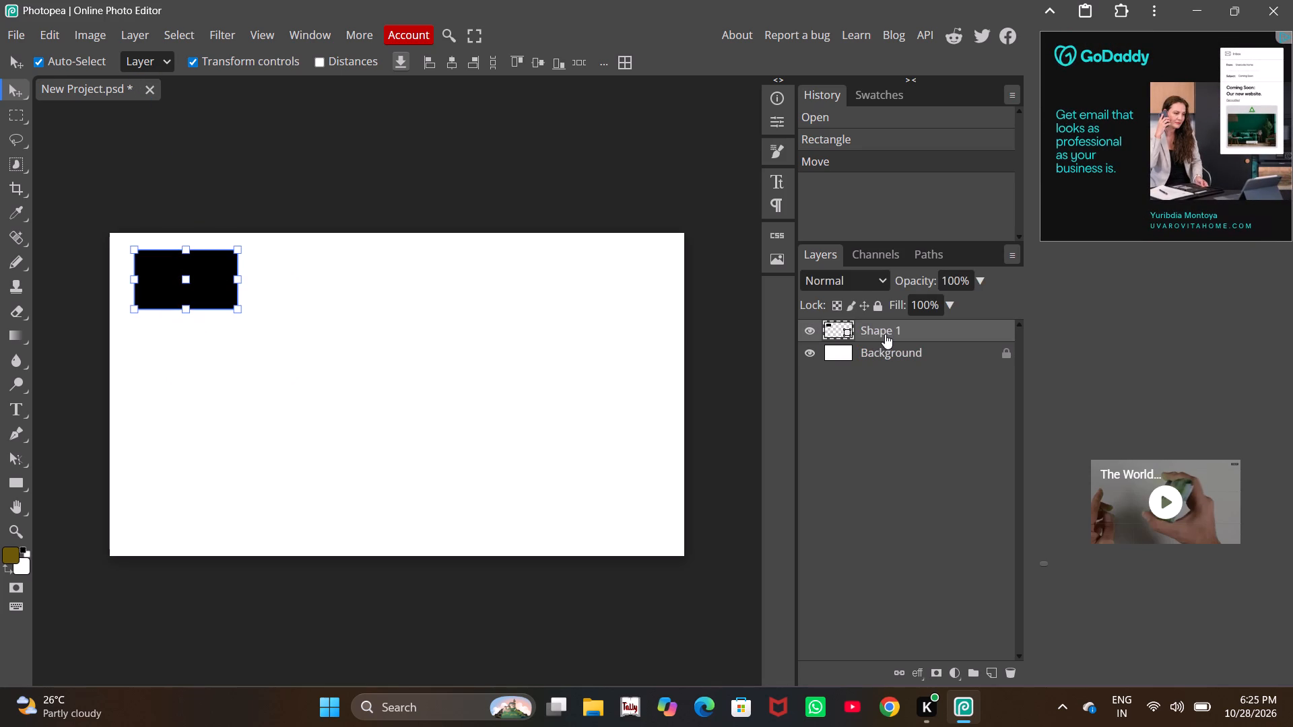
right_click(885, 334)
left_click(766, 238)
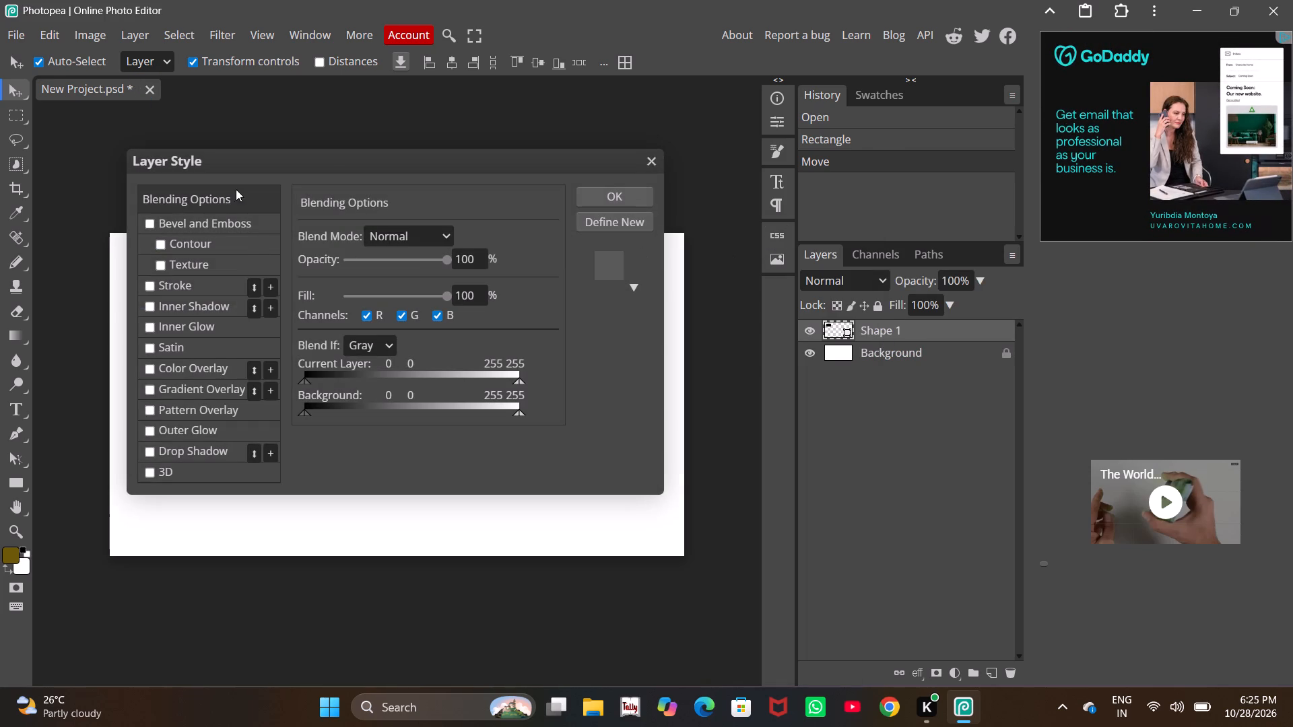
left_click_drag(327, 160, 935, 165)
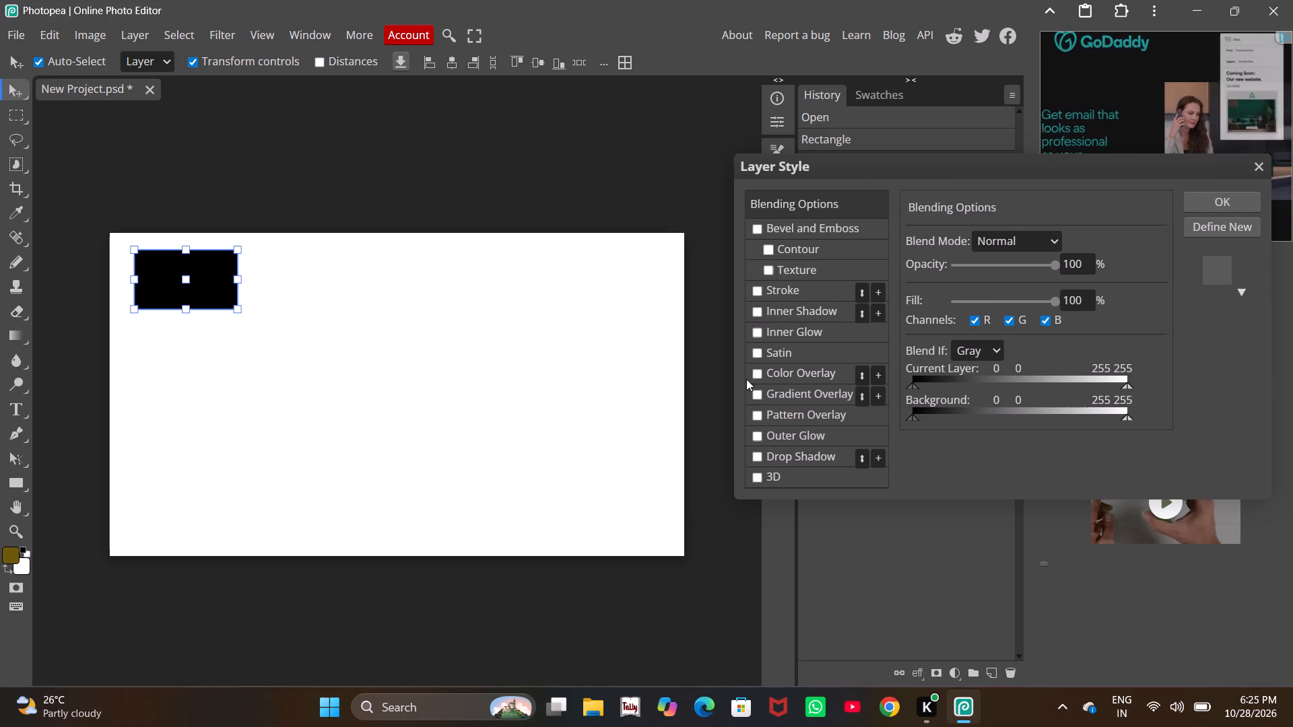
left_click(757, 399)
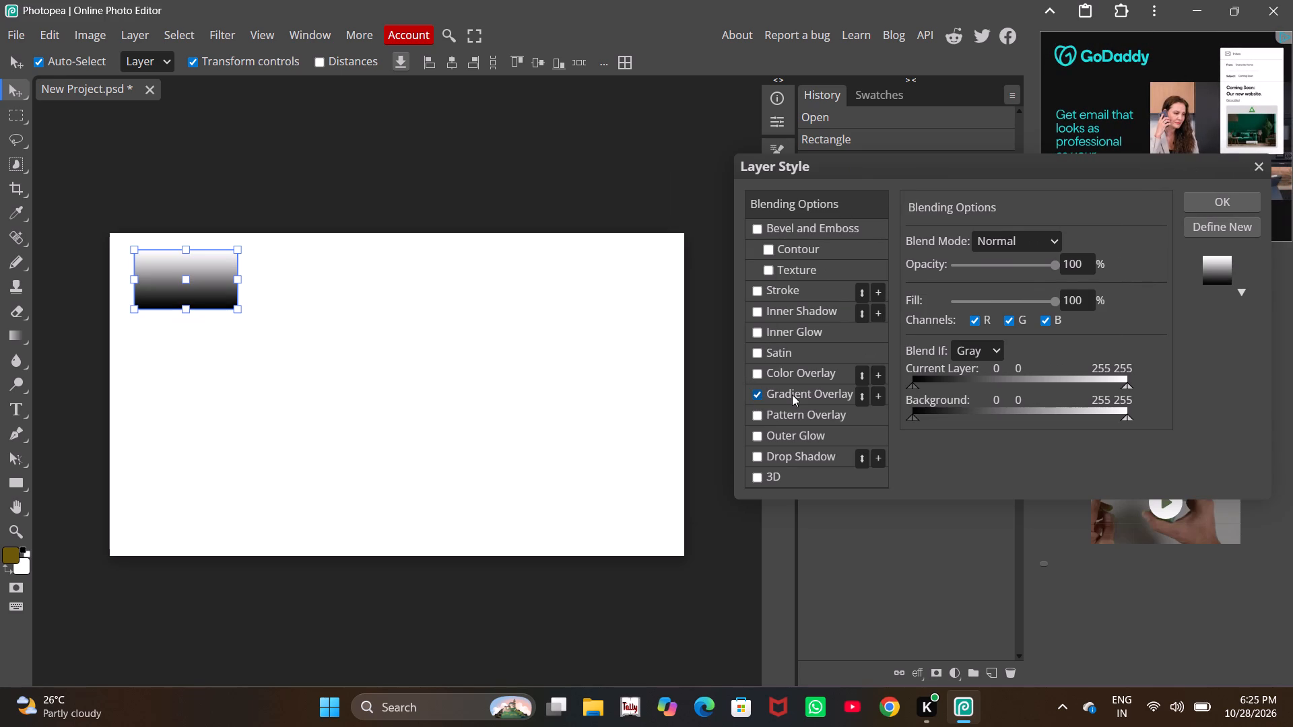
Change the overlay gradient's black colour stop at 0% to red ff0000 and apply the layer style.
left_click(1003, 290)
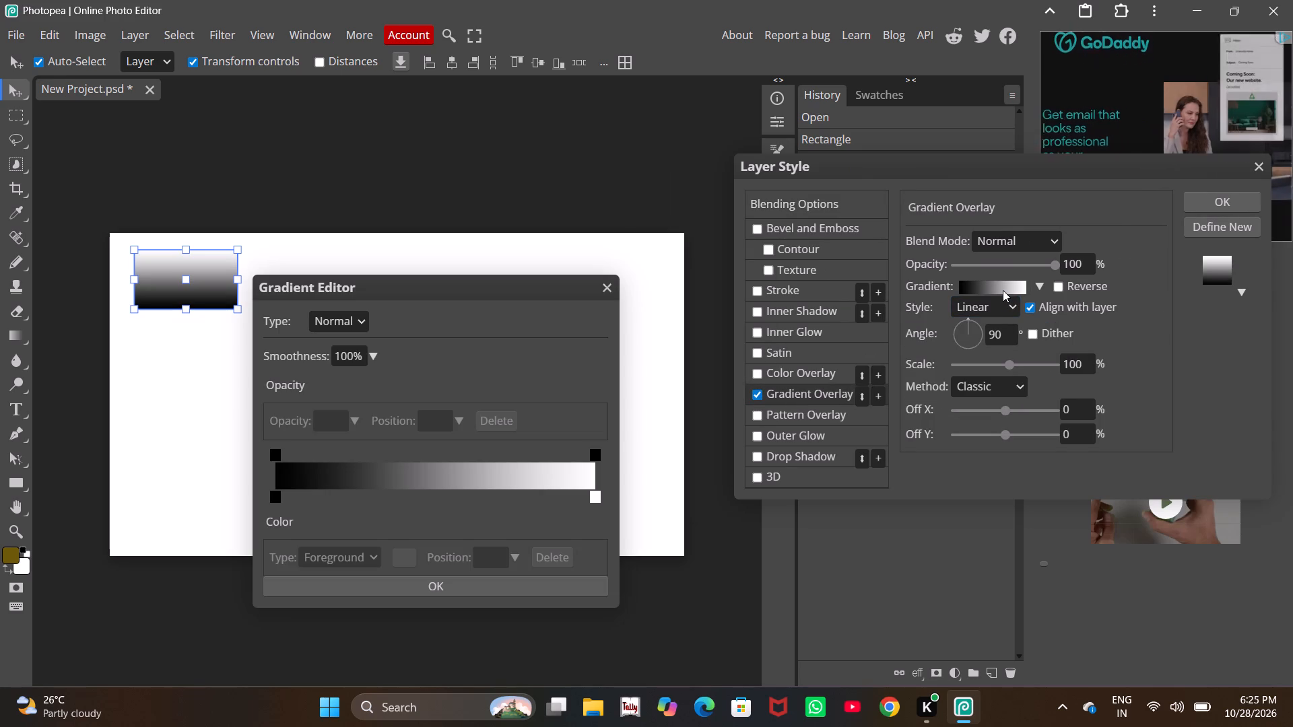
left_click(273, 497)
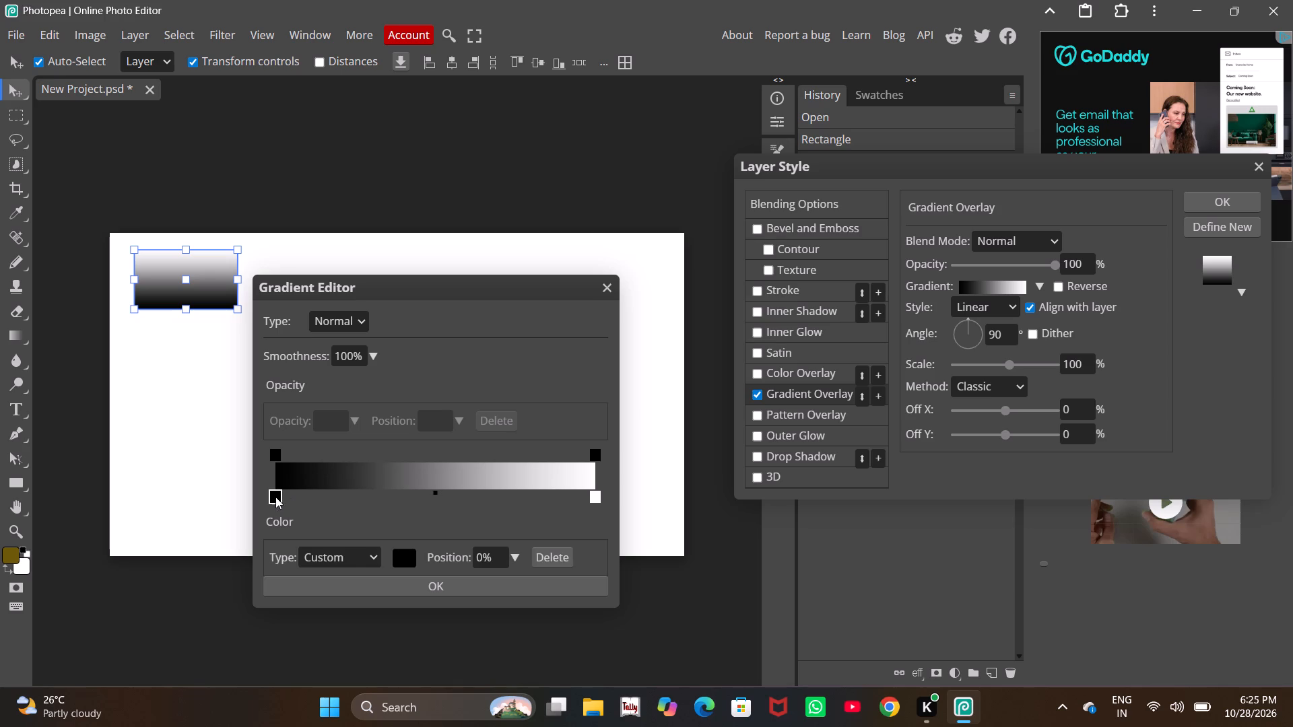
left_click(405, 555)
left_click_drag(455, 448, 634, 430)
left_click(723, 449)
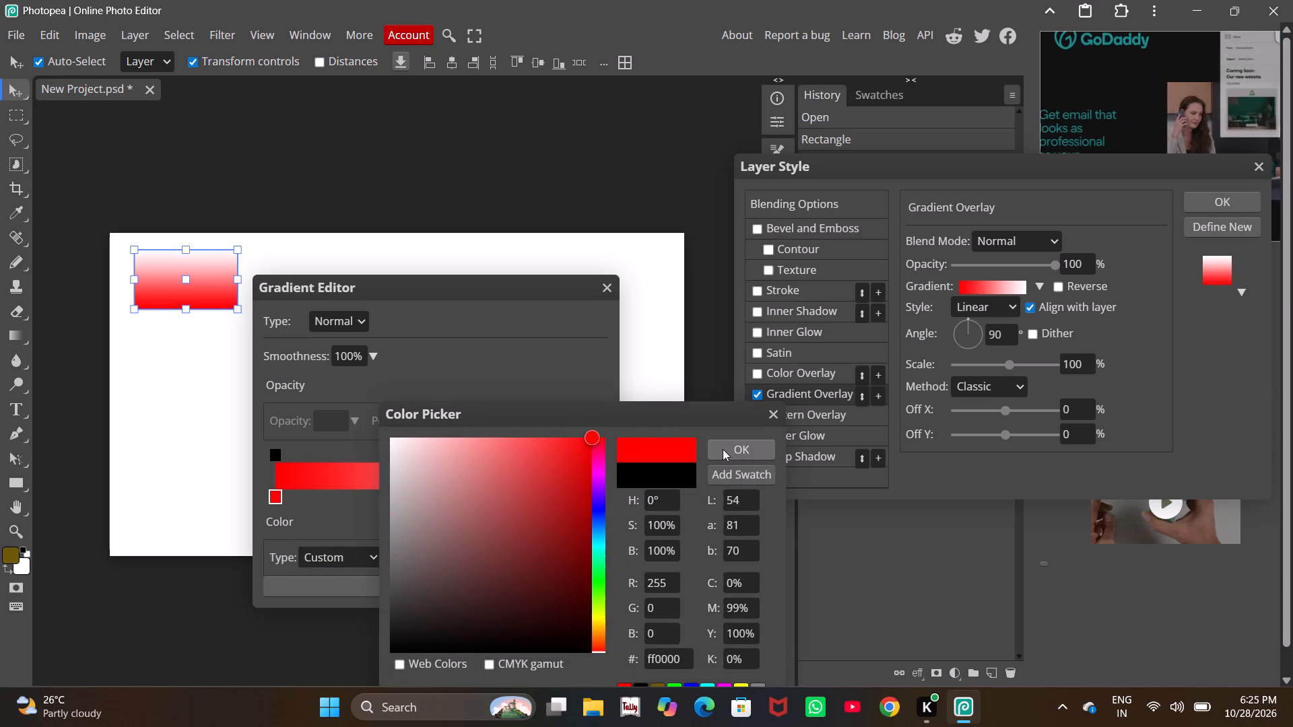
left_click(1216, 200)
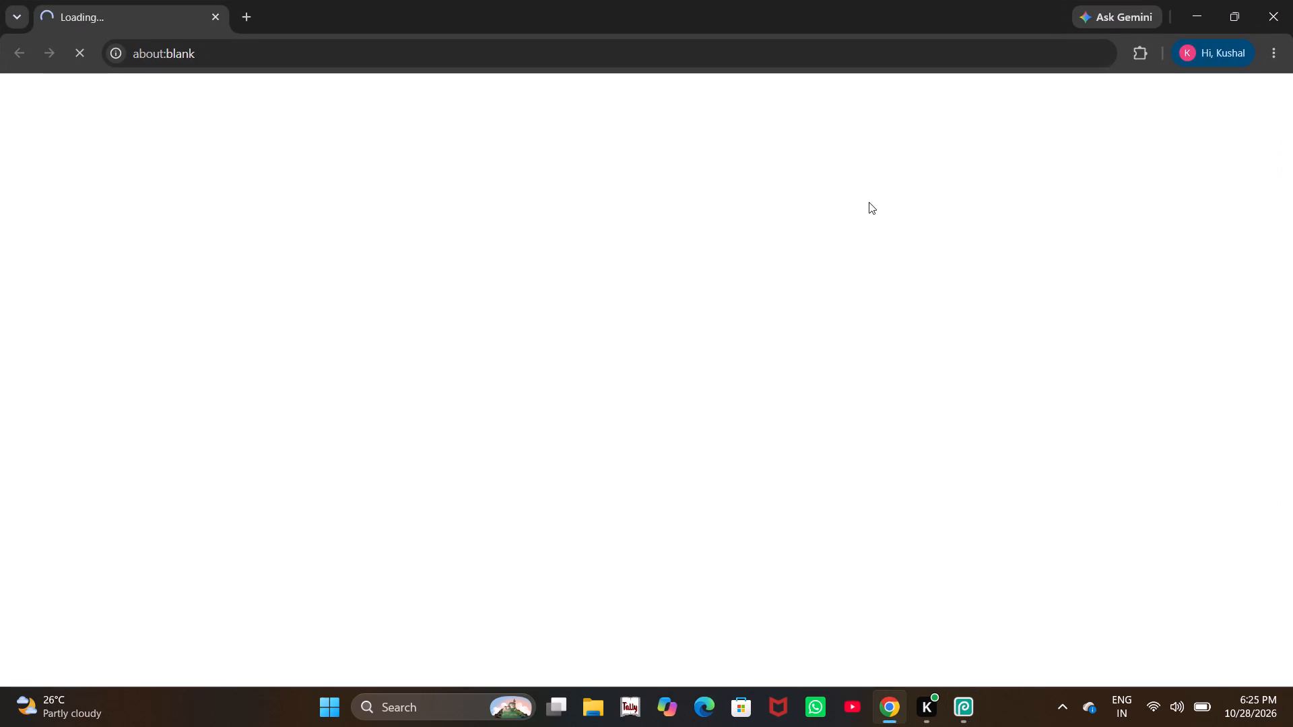
left_click(1288, 15)
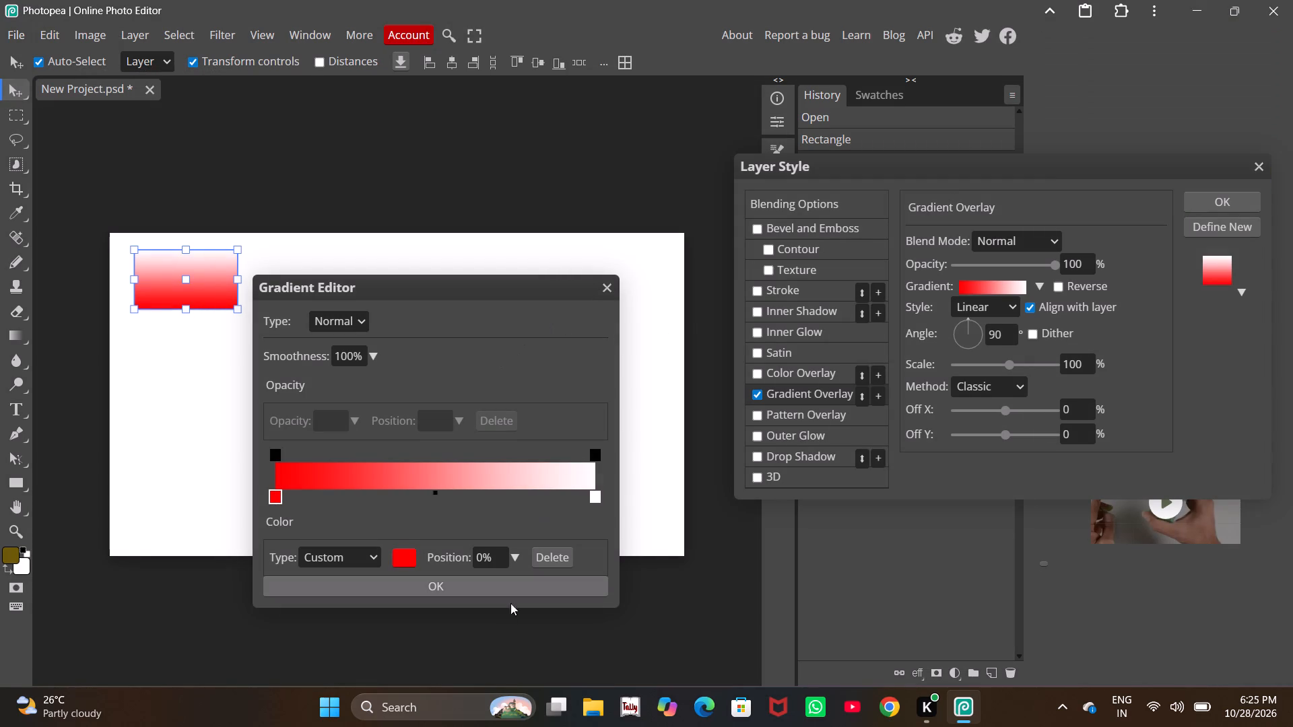
left_click(435, 585)
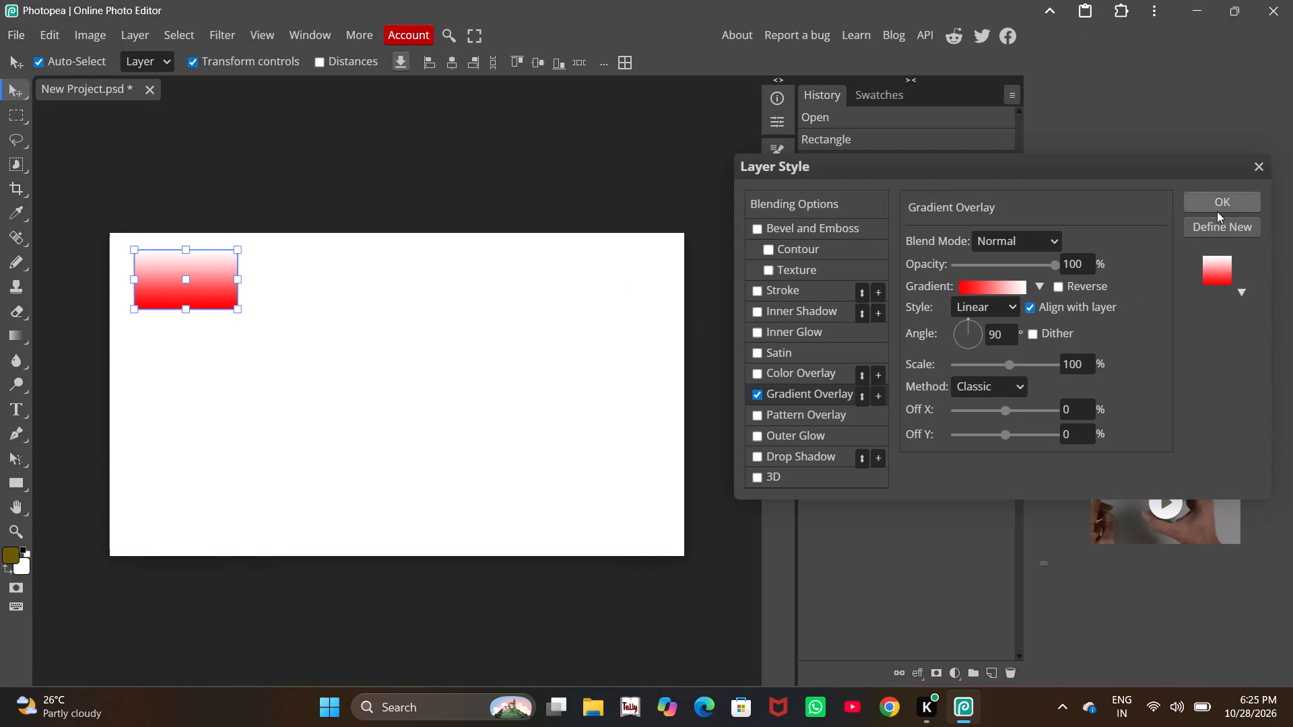
left_click(1247, 199)
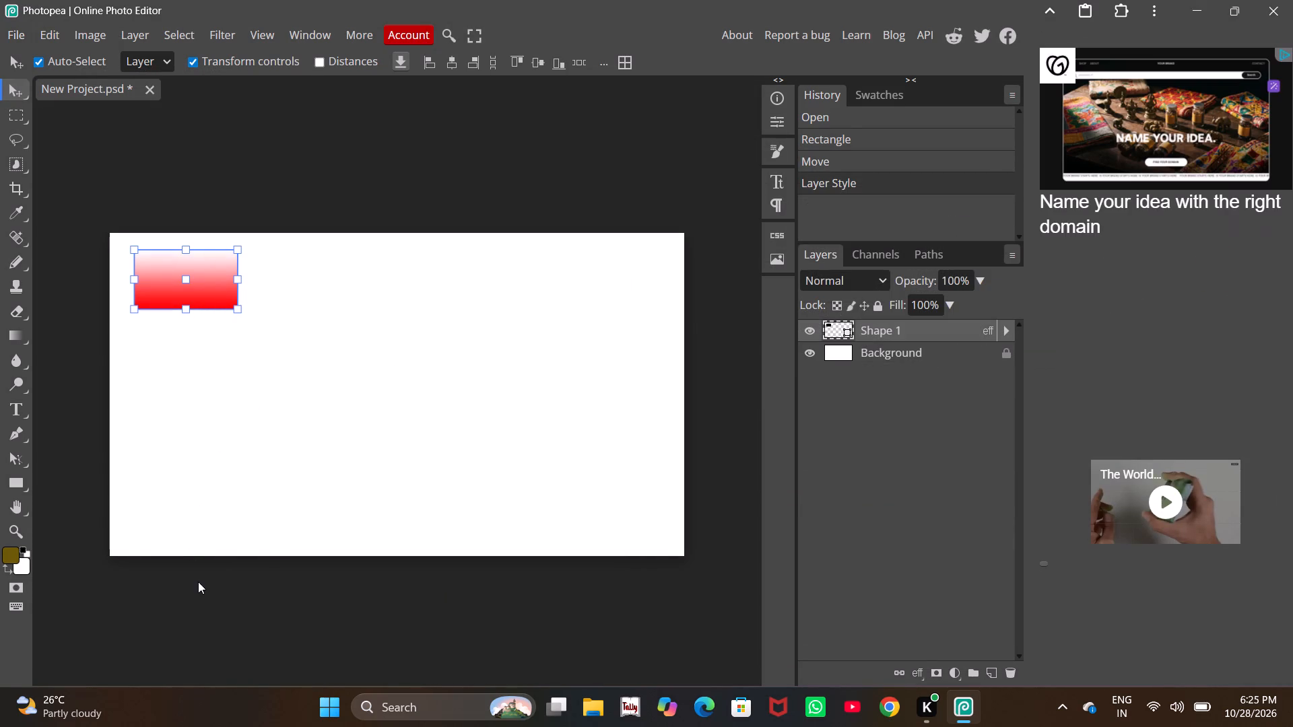
Move the red-to-white rectangle slightly down and to the left on the canvas.
left_click(198, 583)
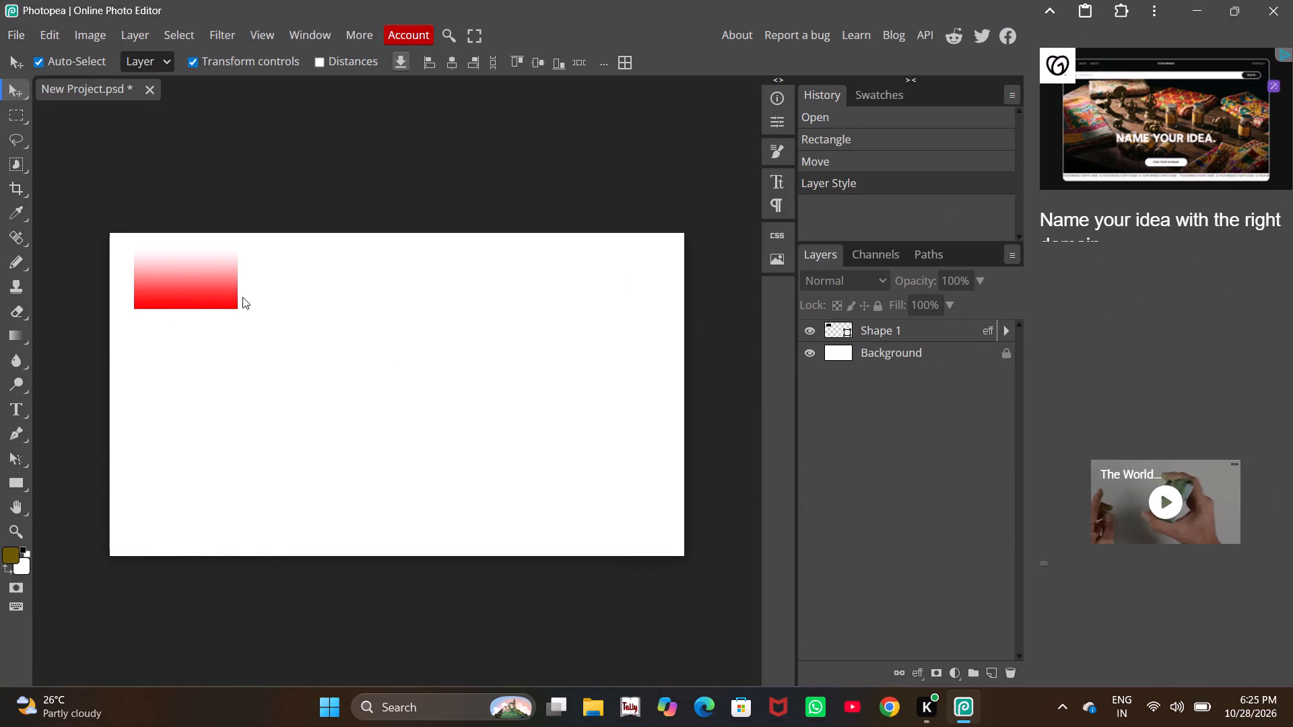
scroll(289, 309, "up", 8, "alt")
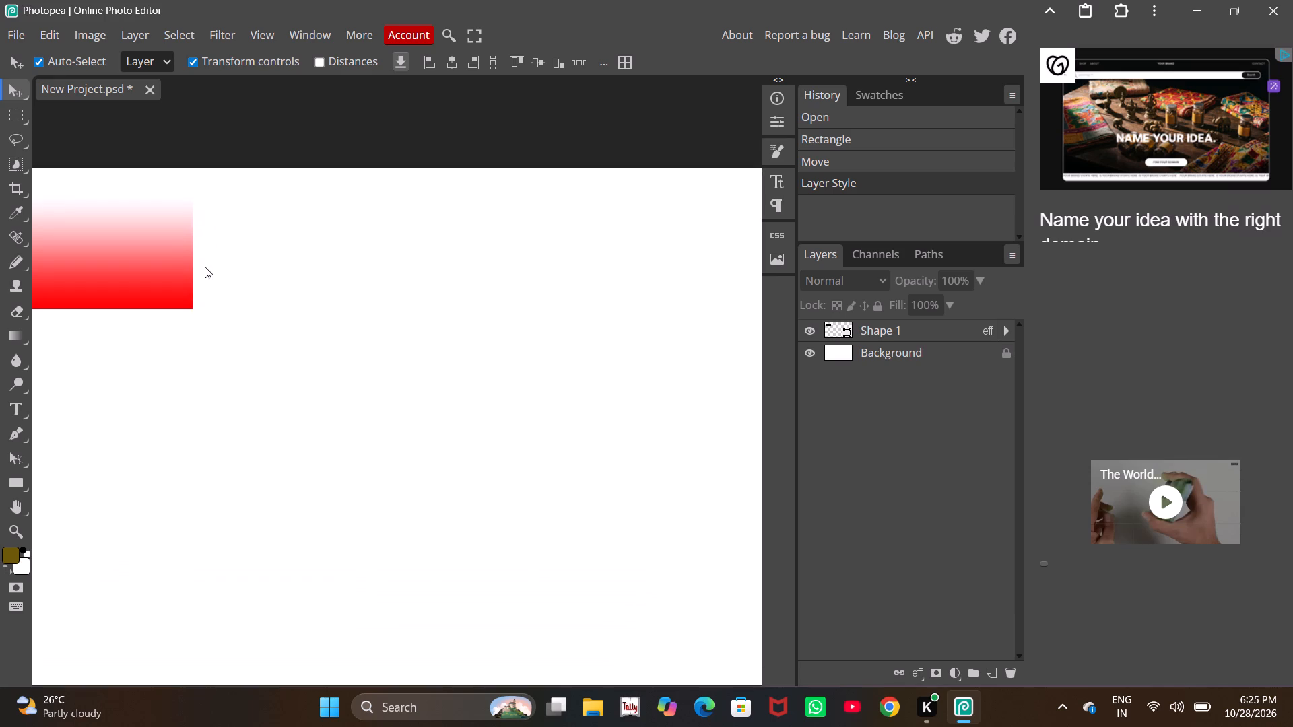
scroll(290, 251, "up", 4)
scroll(419, 265, "down", 1, "ctrl")
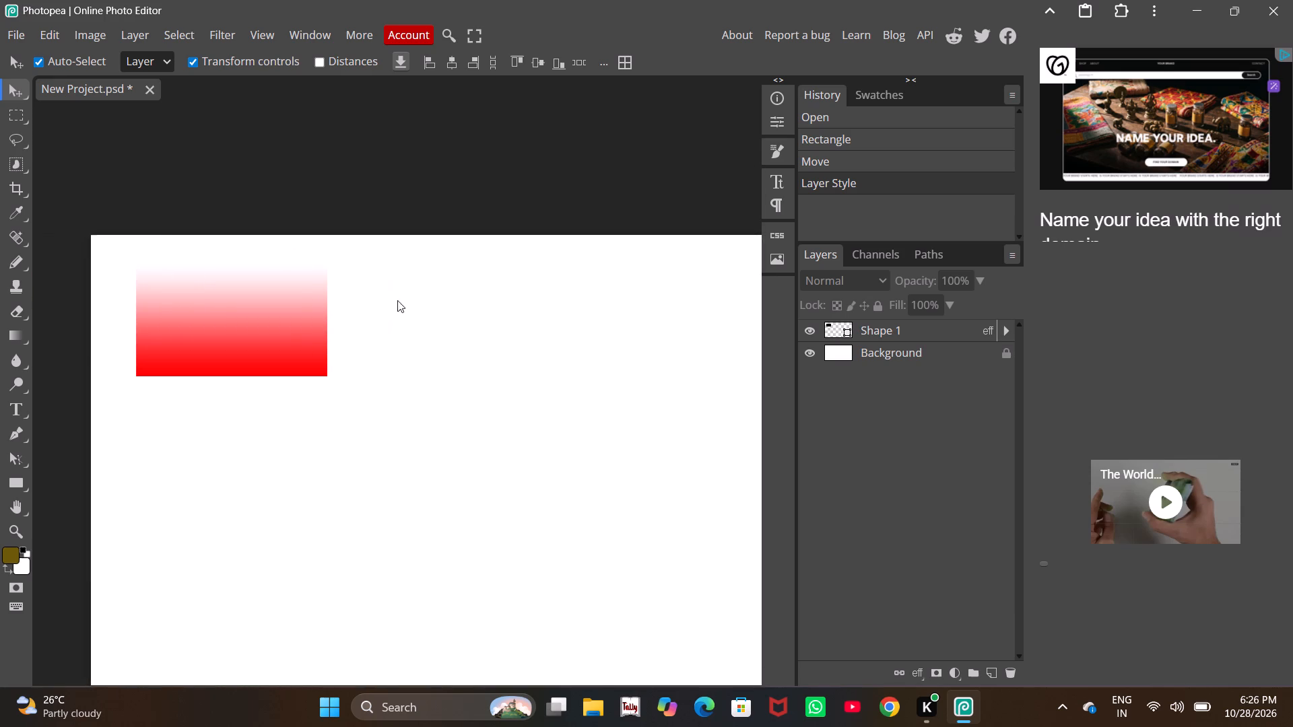
scroll(344, 326, "up", 2)
scroll(350, 332, "down", 1)
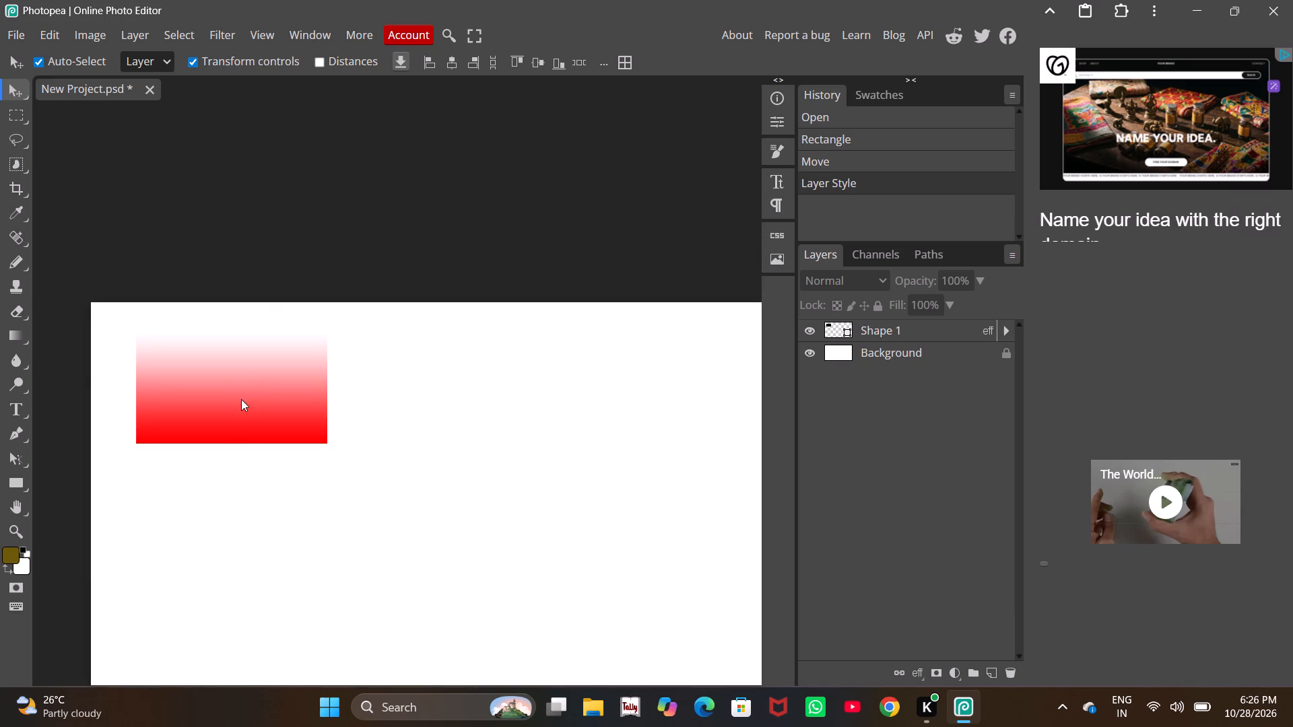
left_click(238, 417)
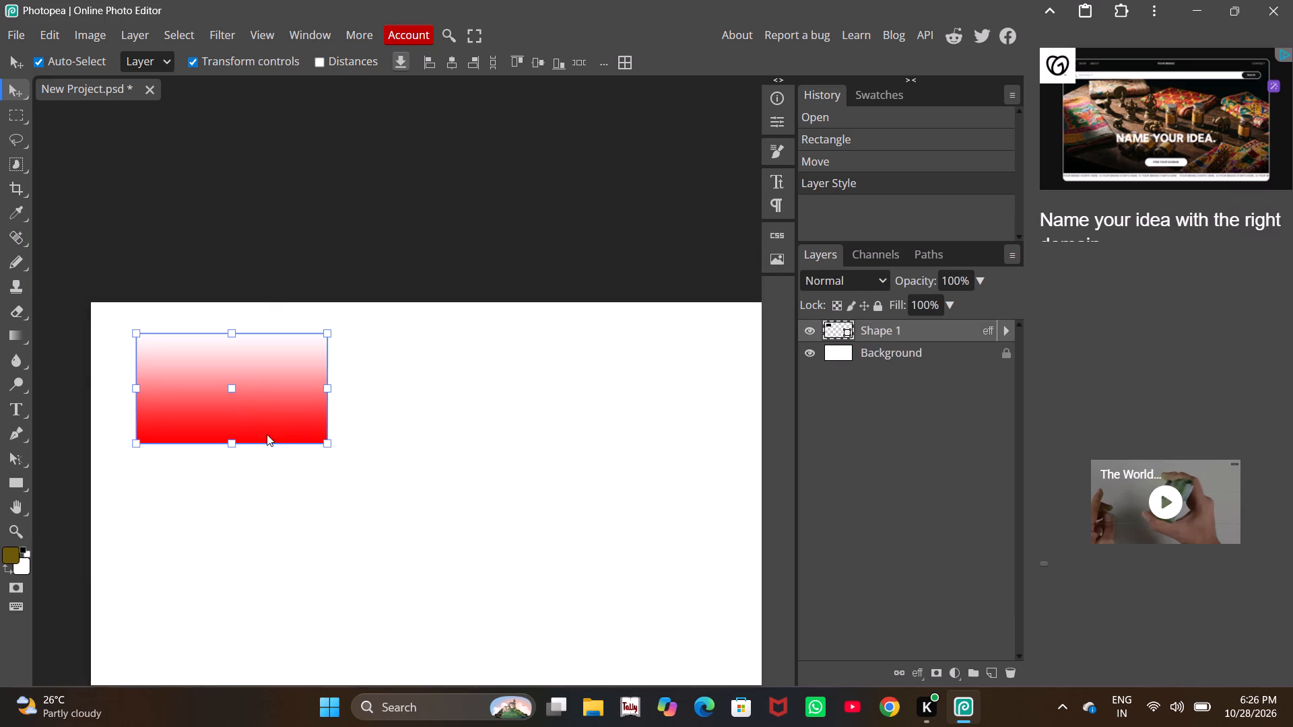
left_click_drag(262, 423, 251, 445)
left_click(339, 447)
left_click(365, 243)
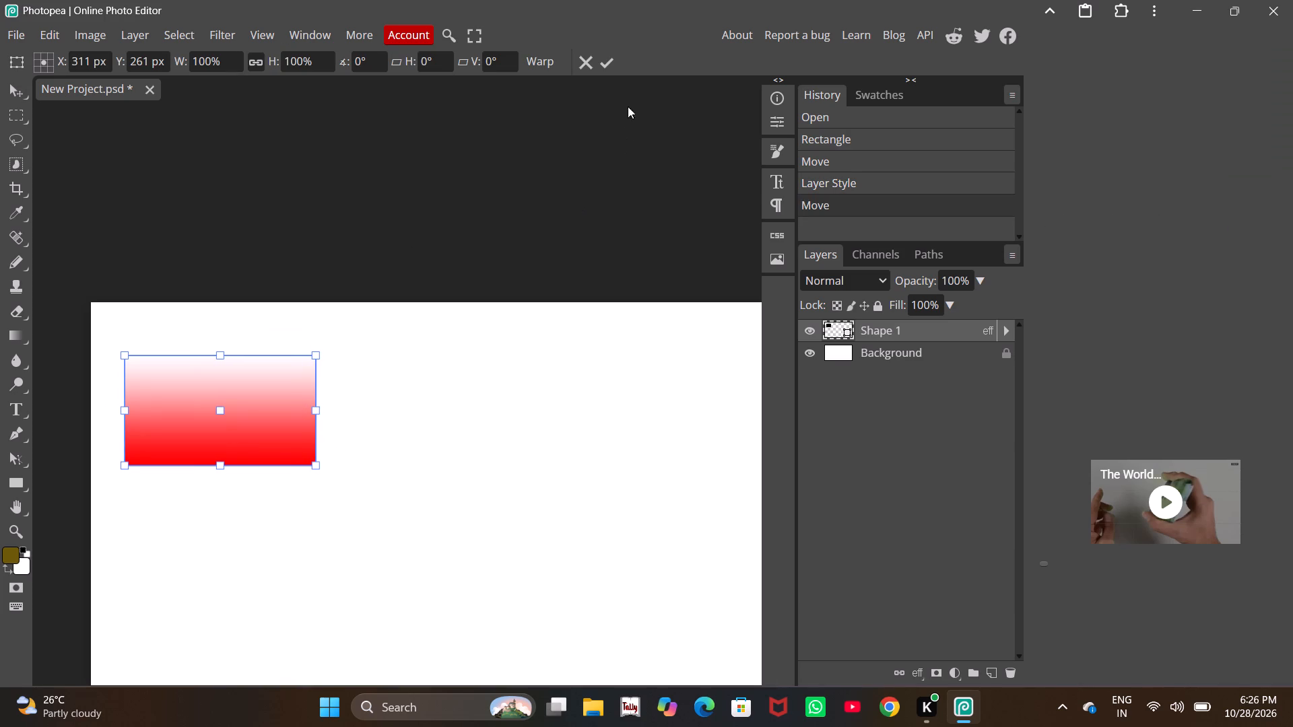
left_click(609, 61)
left_click(556, 265)
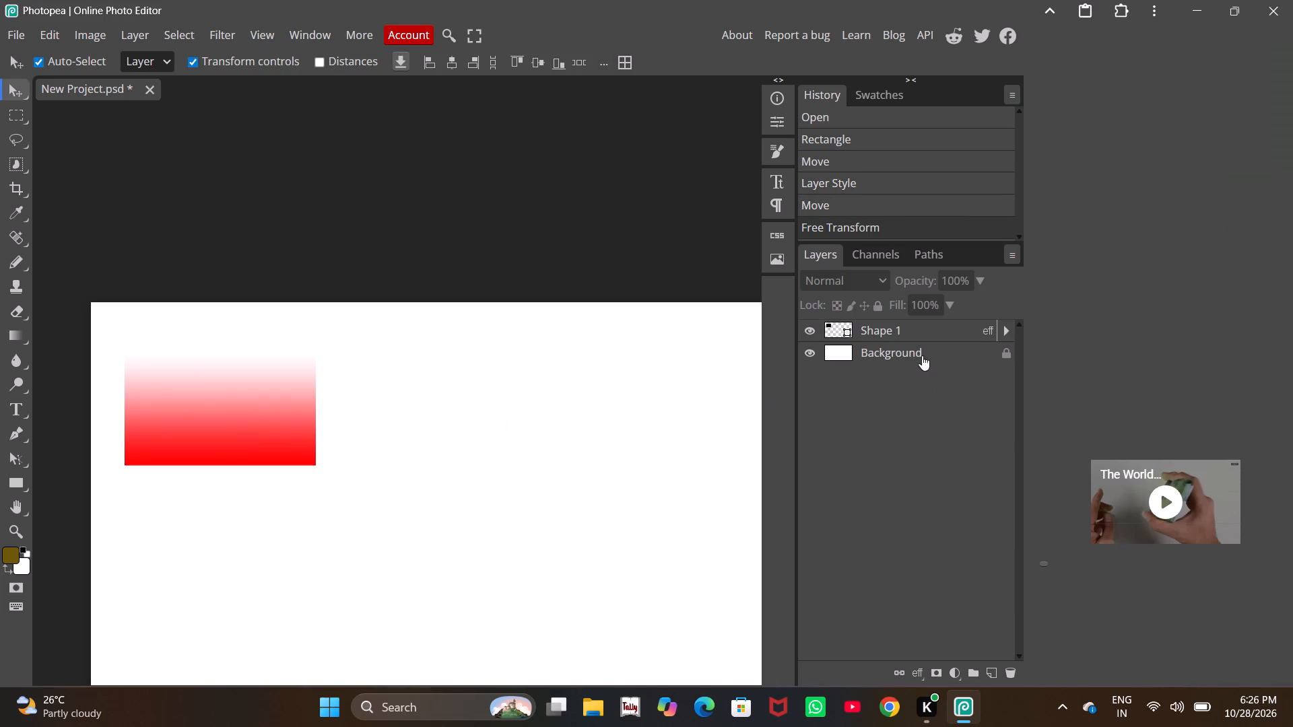
Change the white colour stop at 100% in Shape 1's gradient overlay to yellow fff700 and apply the style.
right_click(897, 337)
left_click(791, 240)
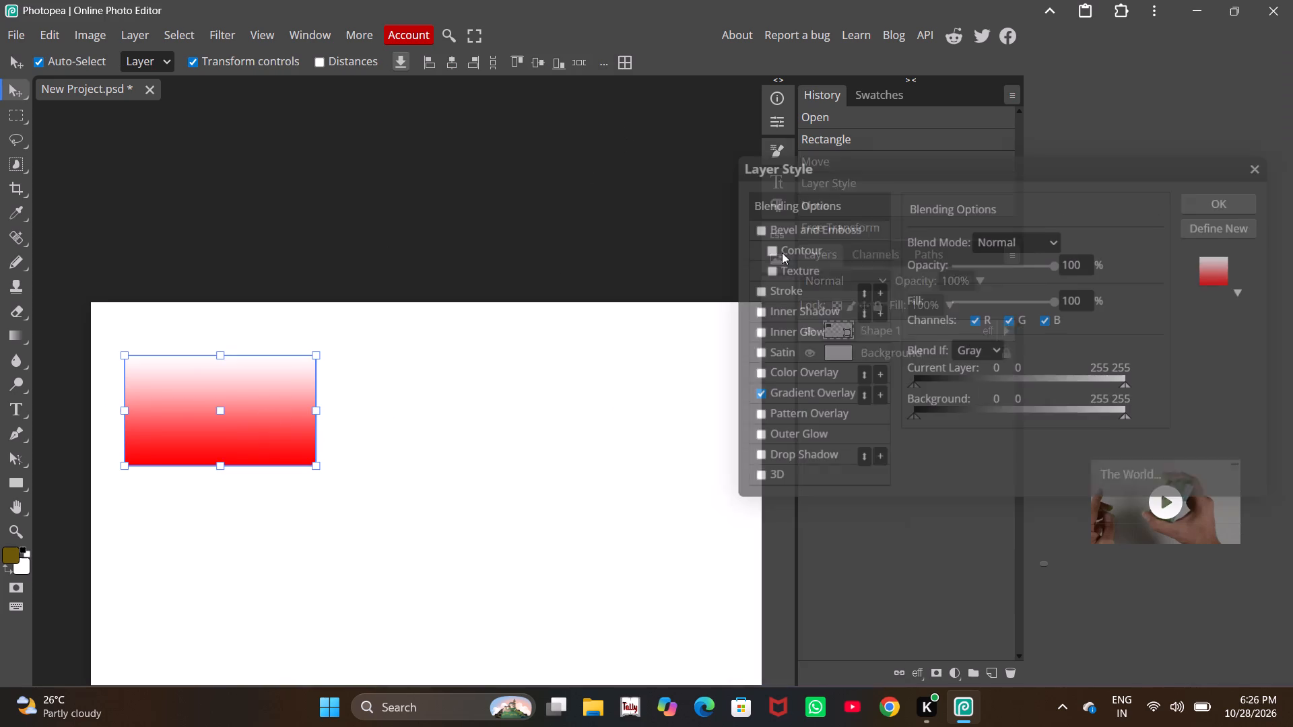
left_click(802, 392)
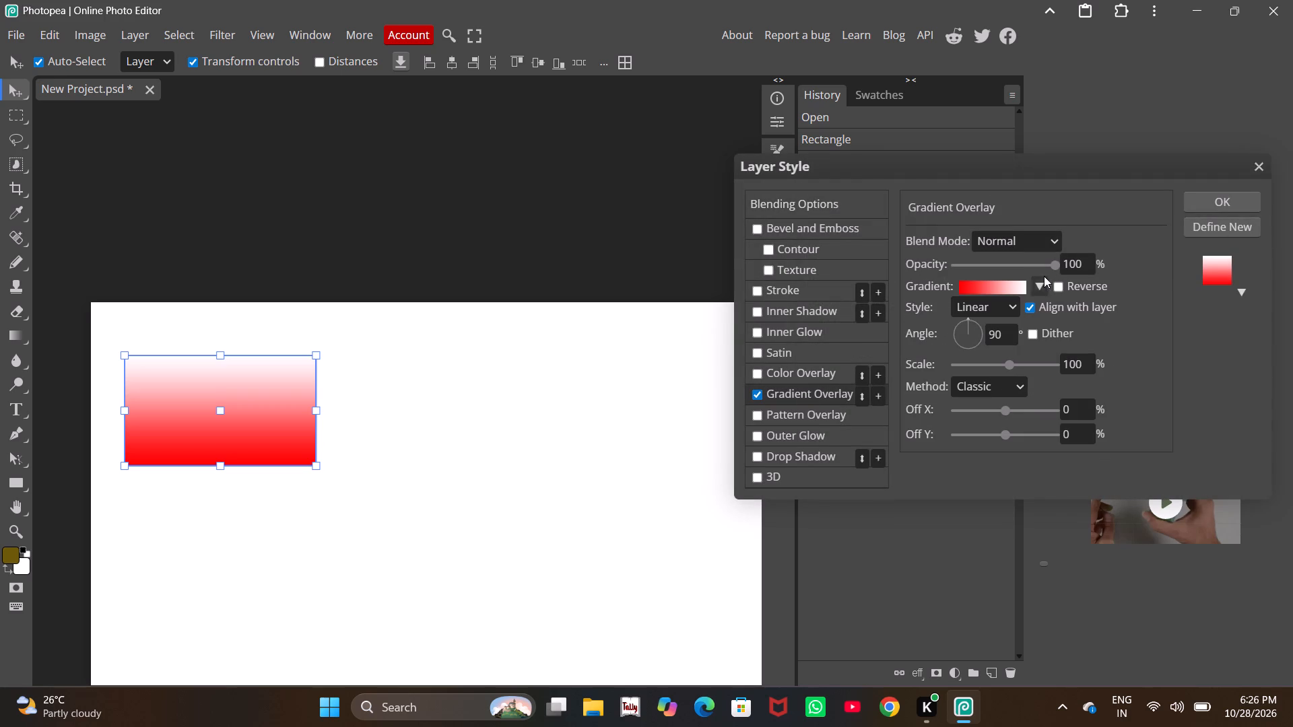
left_click(1008, 287)
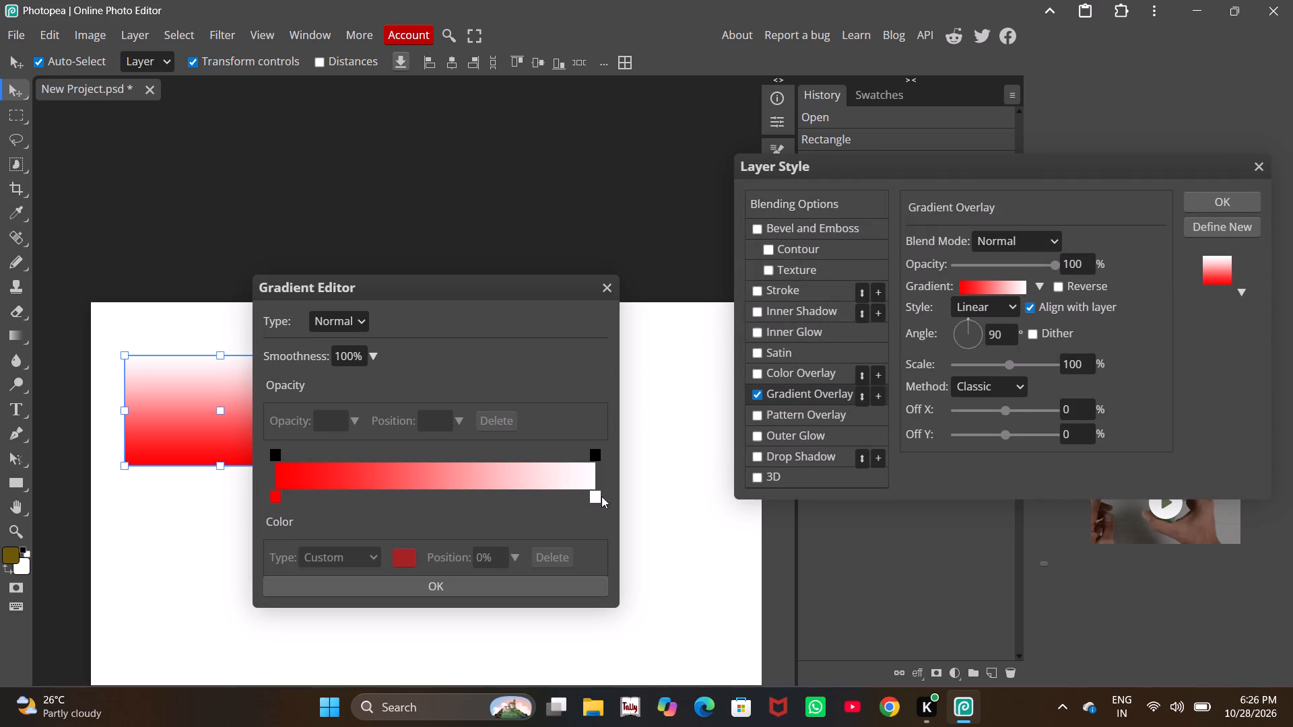
left_click(593, 496)
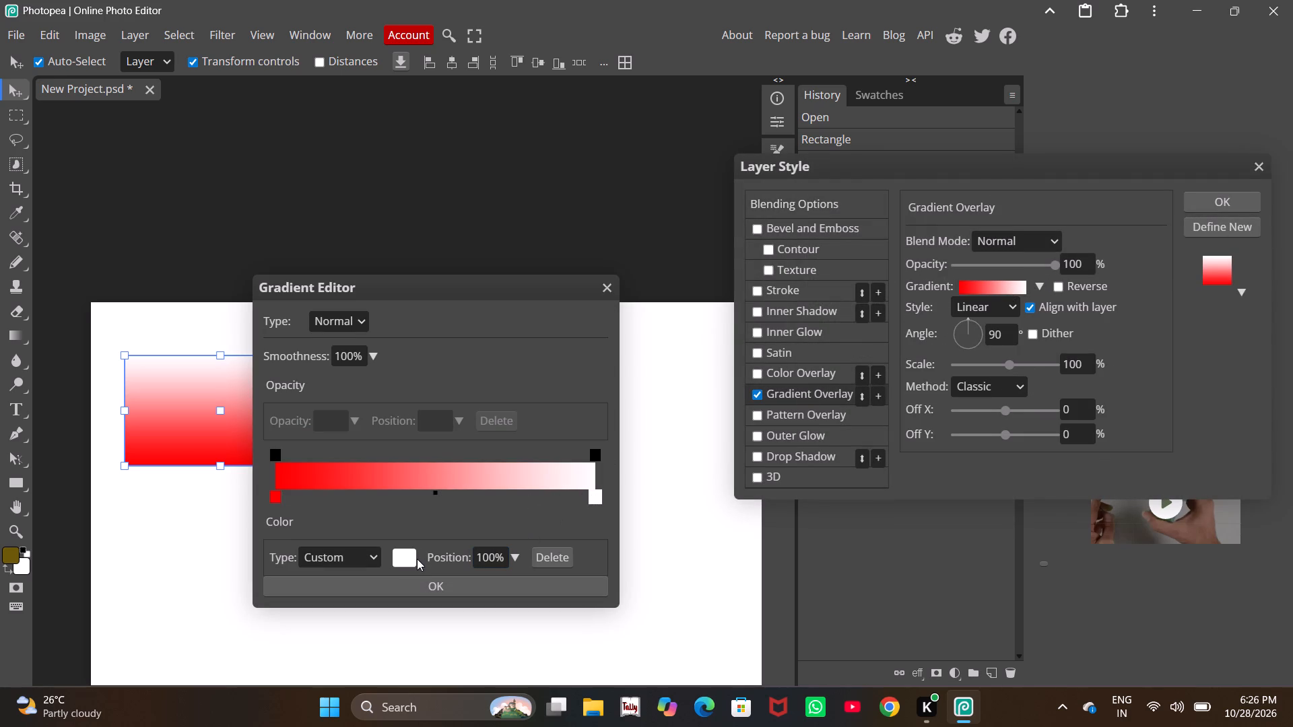
left_click(413, 559)
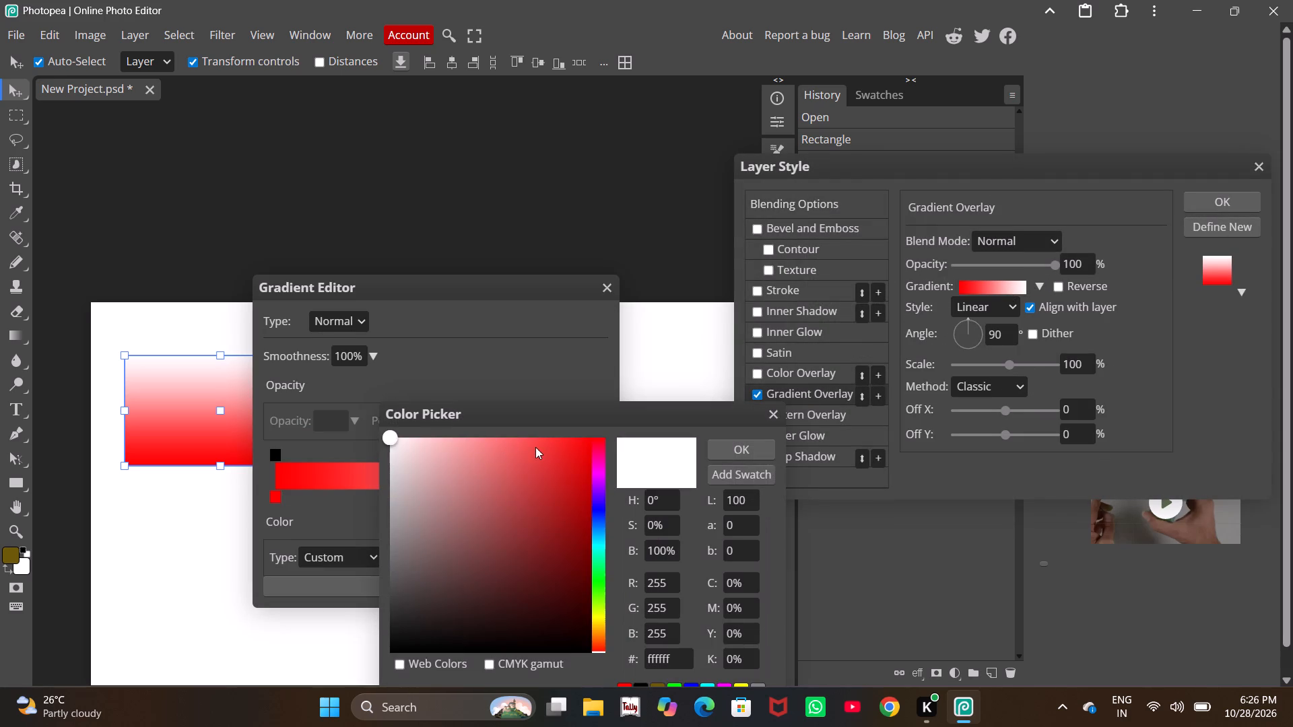
left_click(595, 617)
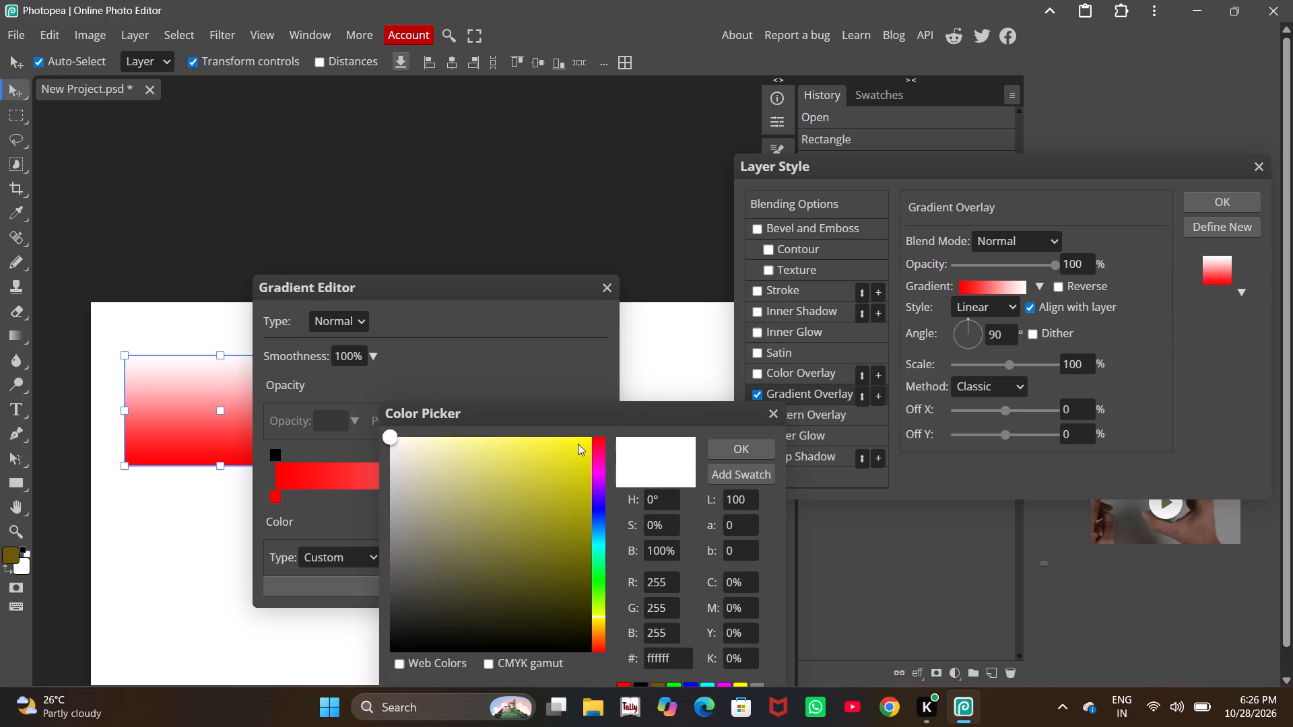
left_click_drag(578, 444, 605, 410)
double_click(731, 456)
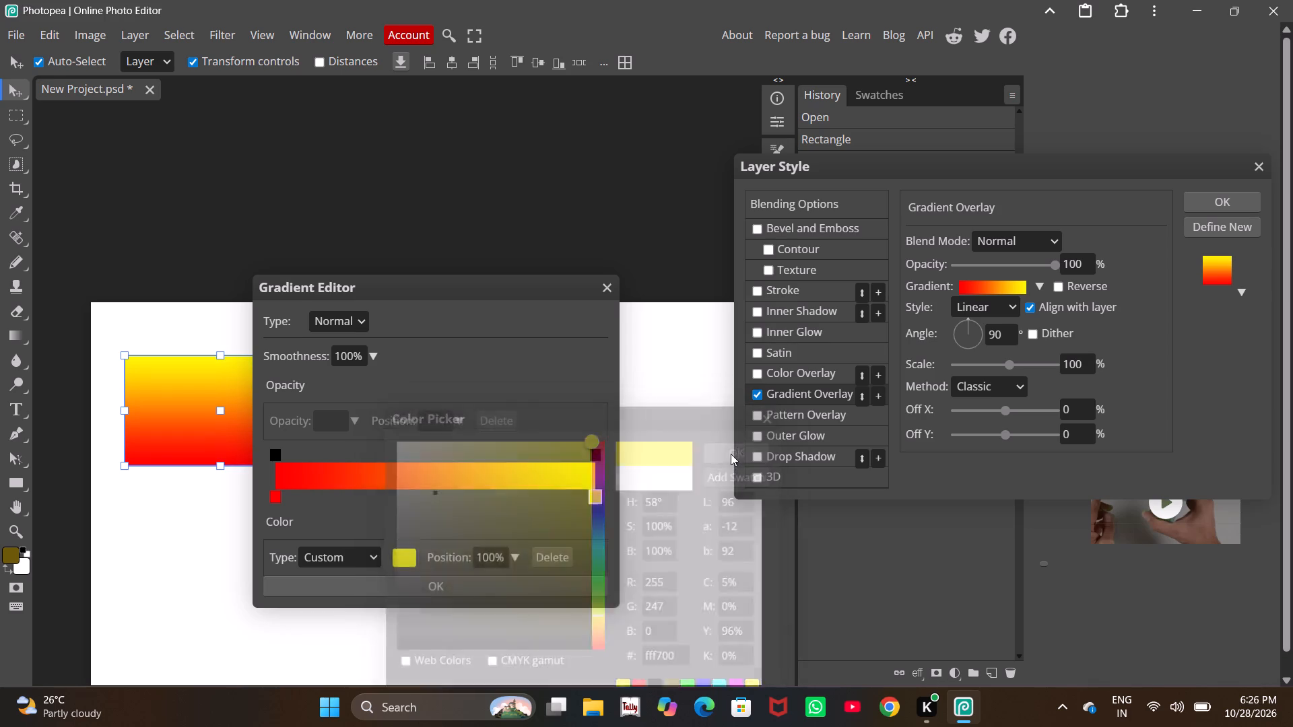
left_click(1209, 203)
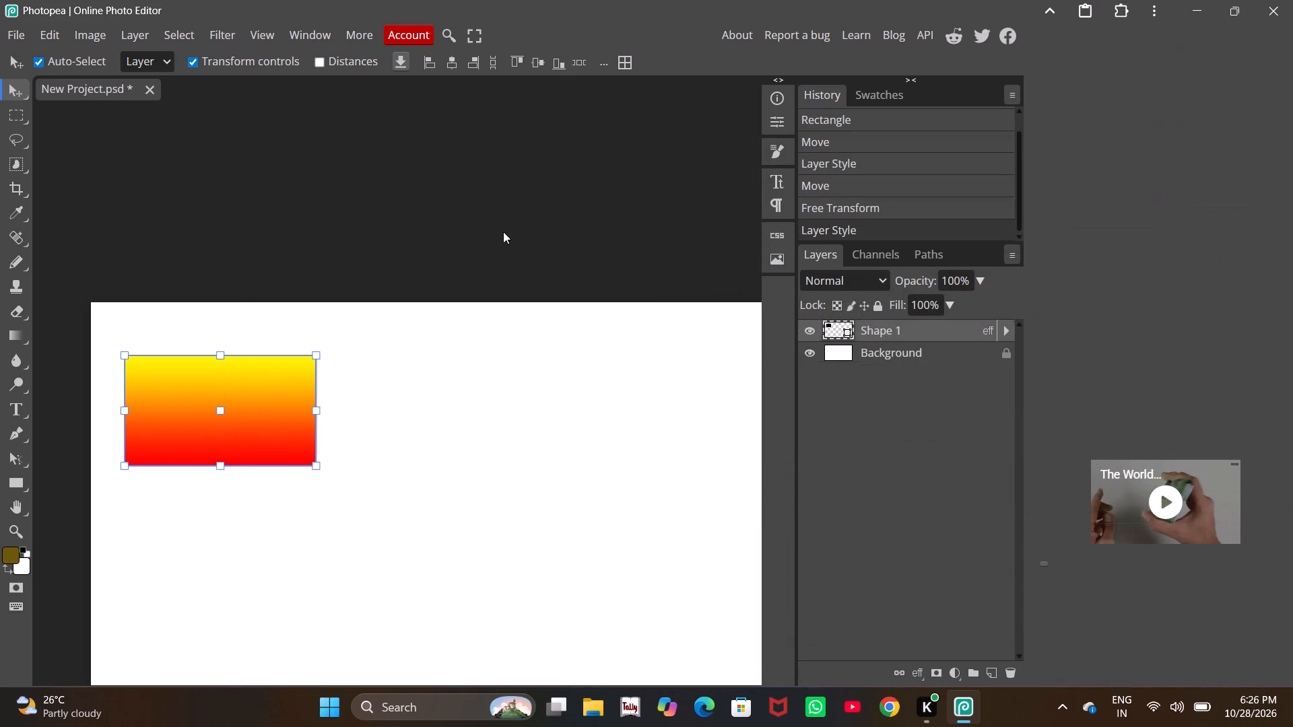
Move the gradient rectangle up and to the left, closer to the canvas's upper-left corner, and deselect it.
left_click(502, 232)
scroll(366, 415, "down", 7, "alt")
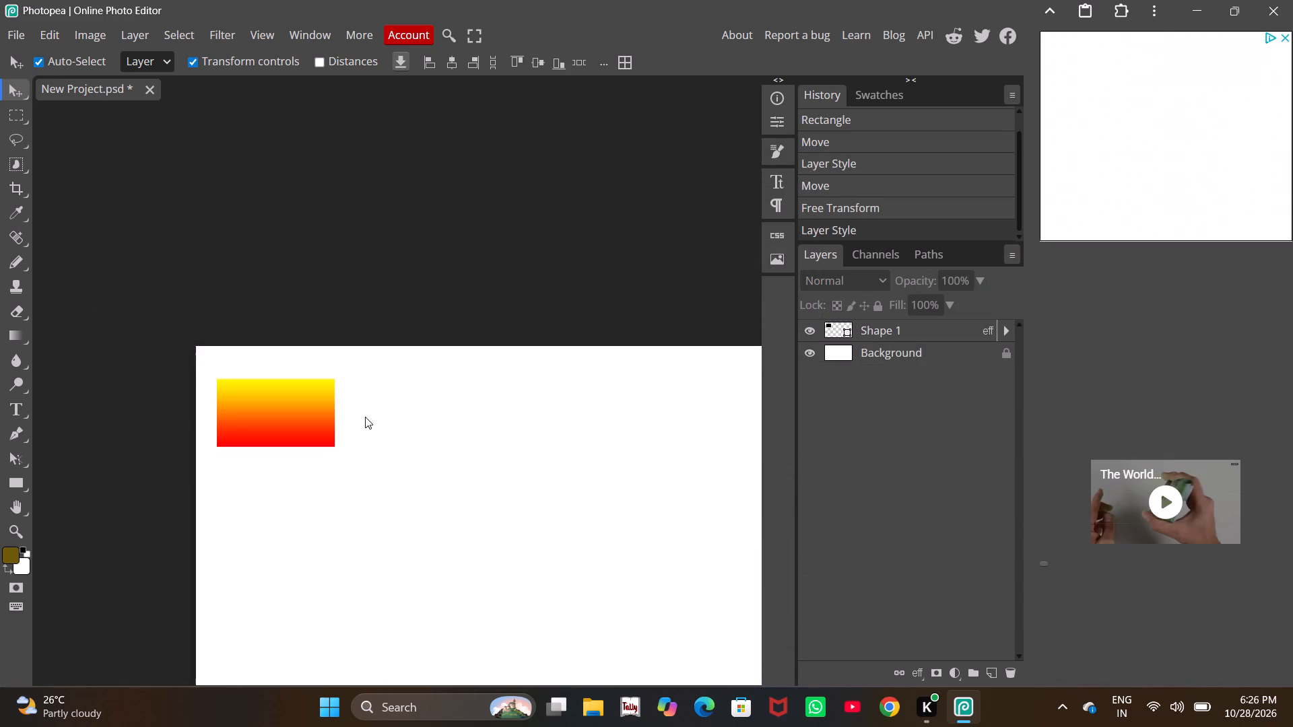
scroll(366, 388, "up", 2, "ctrl")
scroll(366, 388, "down", 4, "ctrl")
scroll(287, 356, "down", 2)
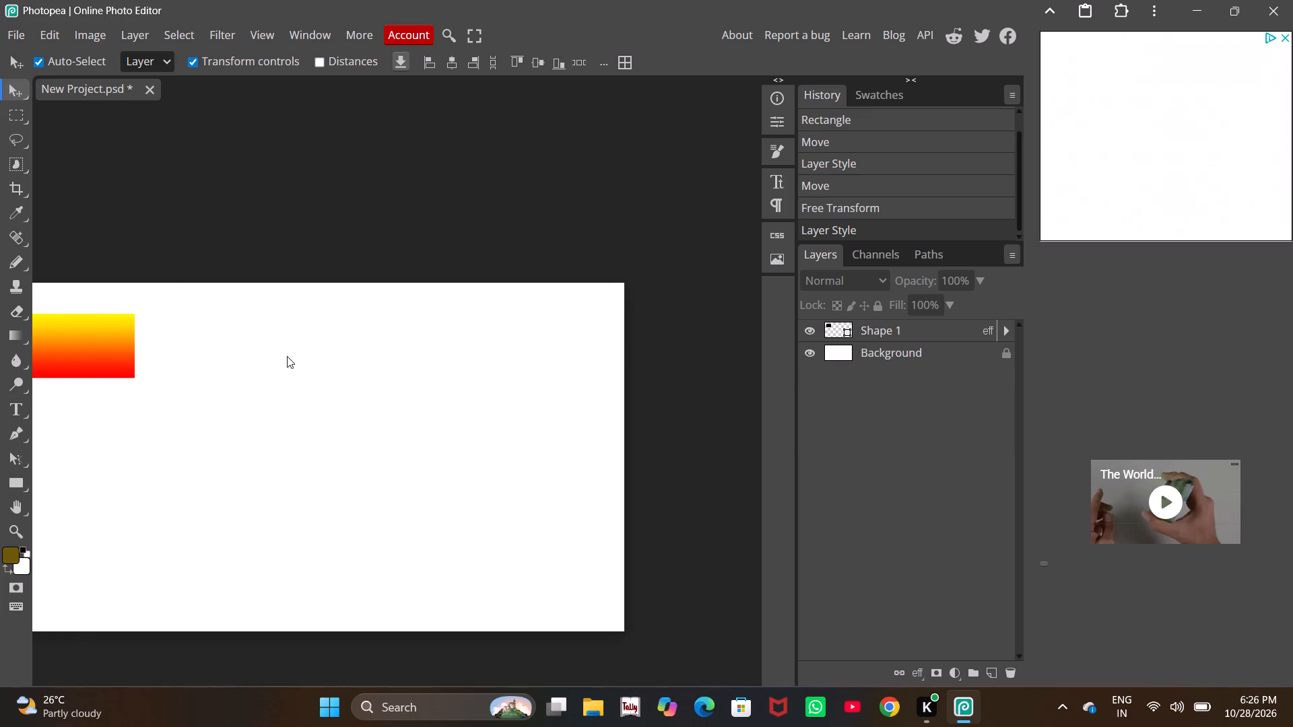
scroll(287, 356, "up", 3, "ctrl")
scroll(454, 339, "up", 2, "alt")
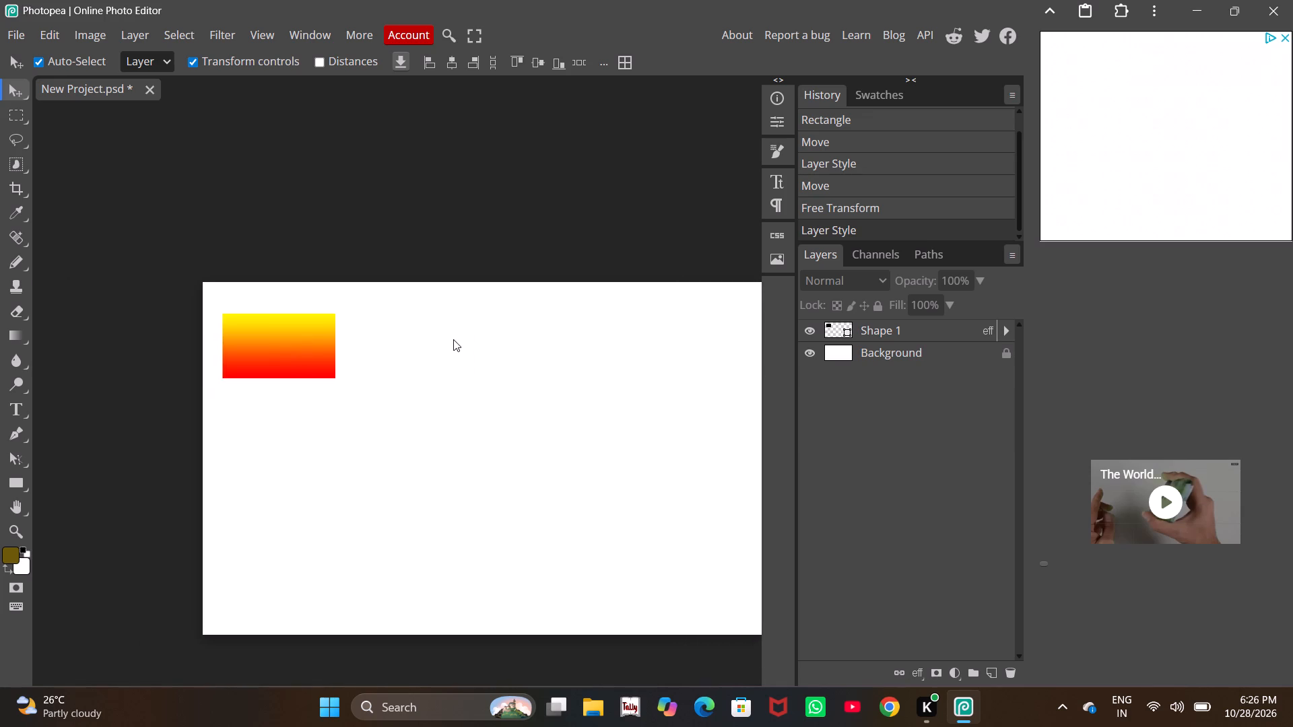
scroll(453, 339, "up", 8, "alt")
scroll(341, 319, "up", 3, "ctrl")
scroll(418, 320, "up", 8, "alt")
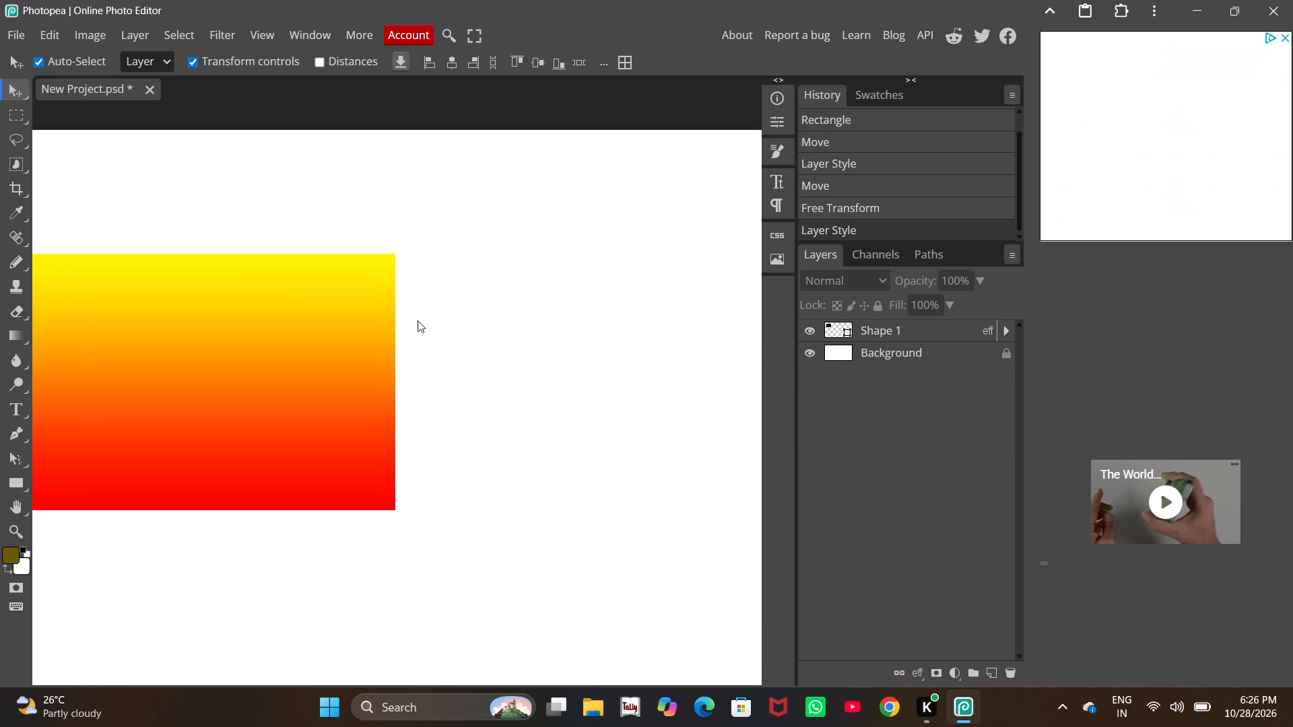
scroll(370, 389, "up", 2, "ctrl")
left_click_drag(366, 401, 349, 341)
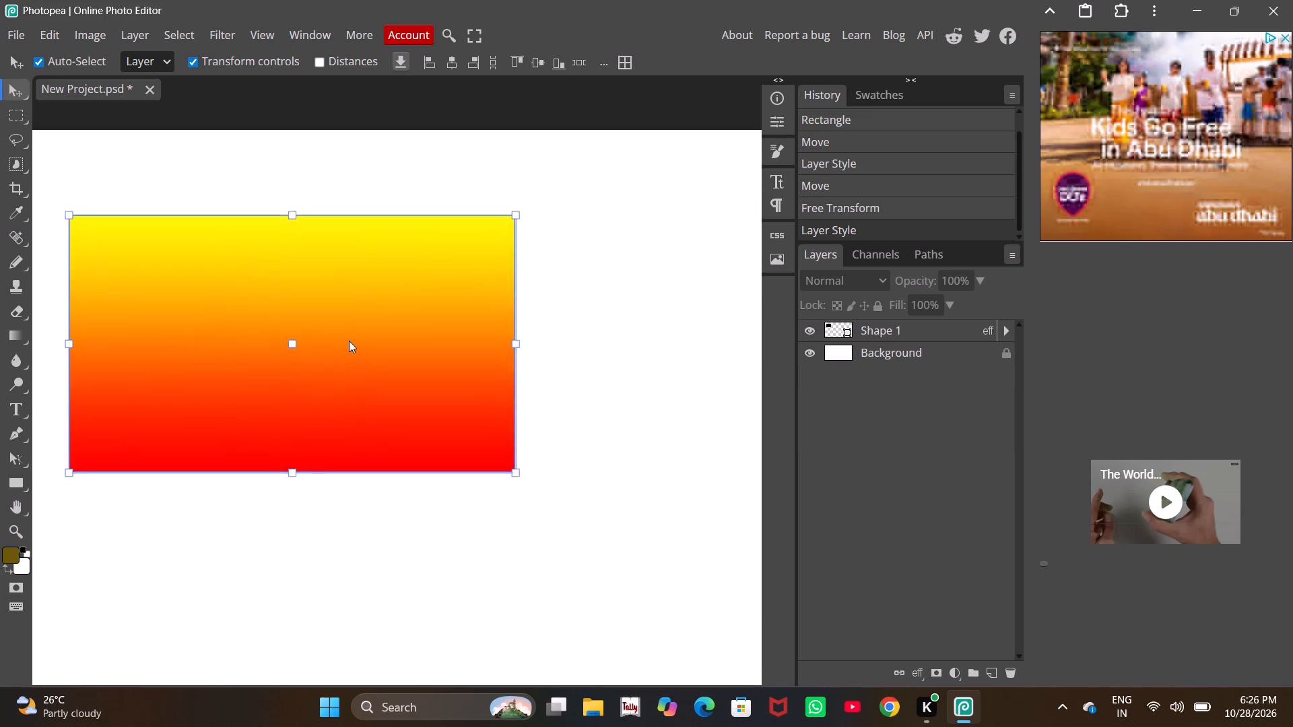
left_click_drag(349, 341, 330, 338)
left_click(613, 346)
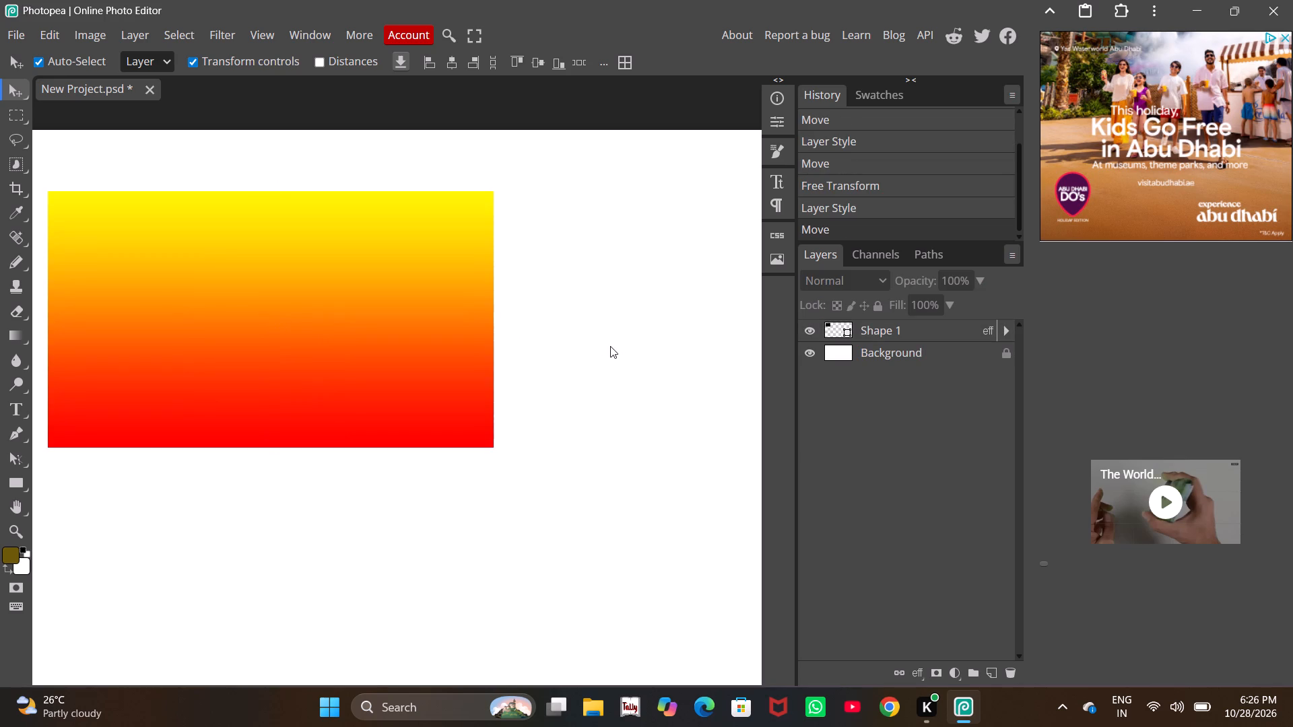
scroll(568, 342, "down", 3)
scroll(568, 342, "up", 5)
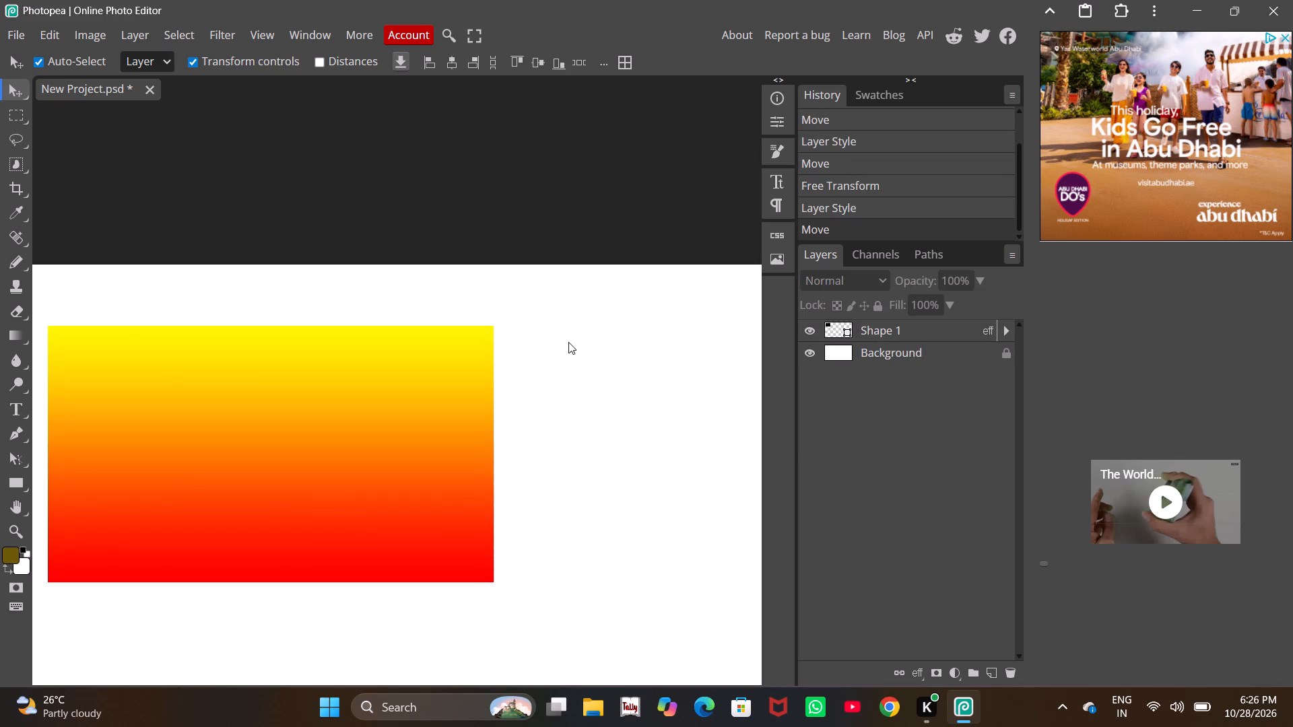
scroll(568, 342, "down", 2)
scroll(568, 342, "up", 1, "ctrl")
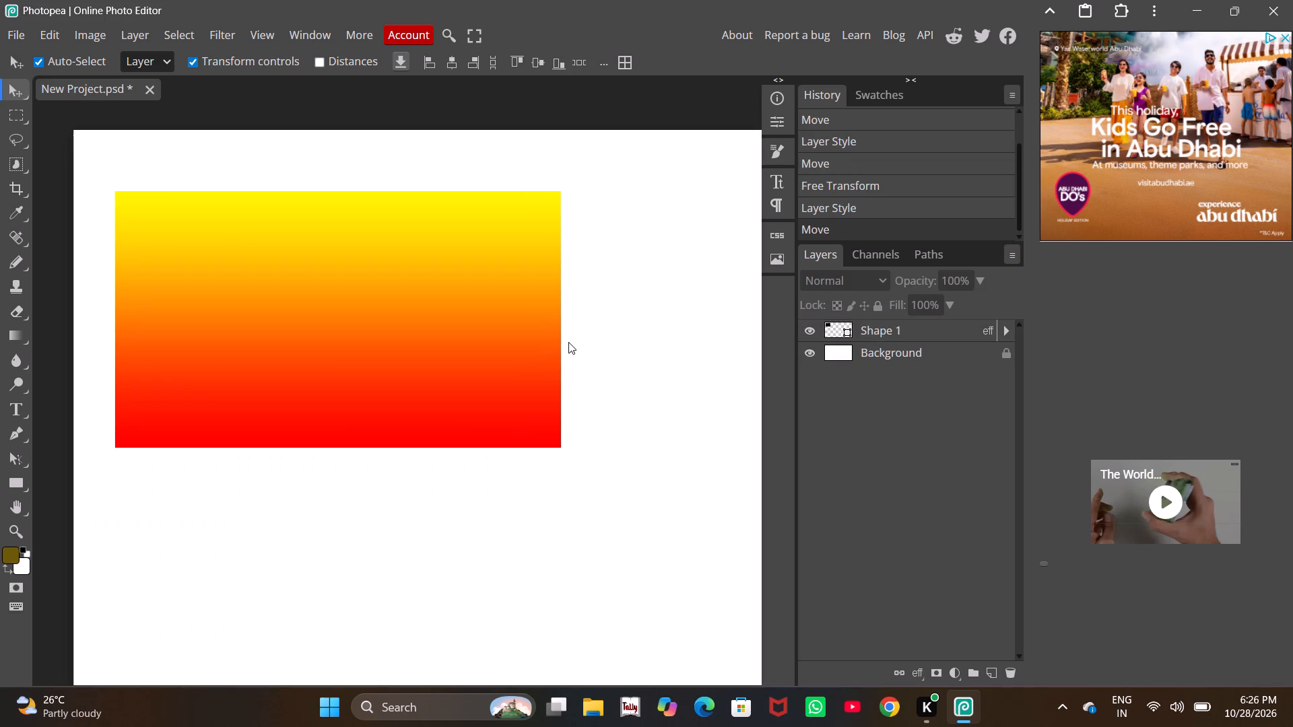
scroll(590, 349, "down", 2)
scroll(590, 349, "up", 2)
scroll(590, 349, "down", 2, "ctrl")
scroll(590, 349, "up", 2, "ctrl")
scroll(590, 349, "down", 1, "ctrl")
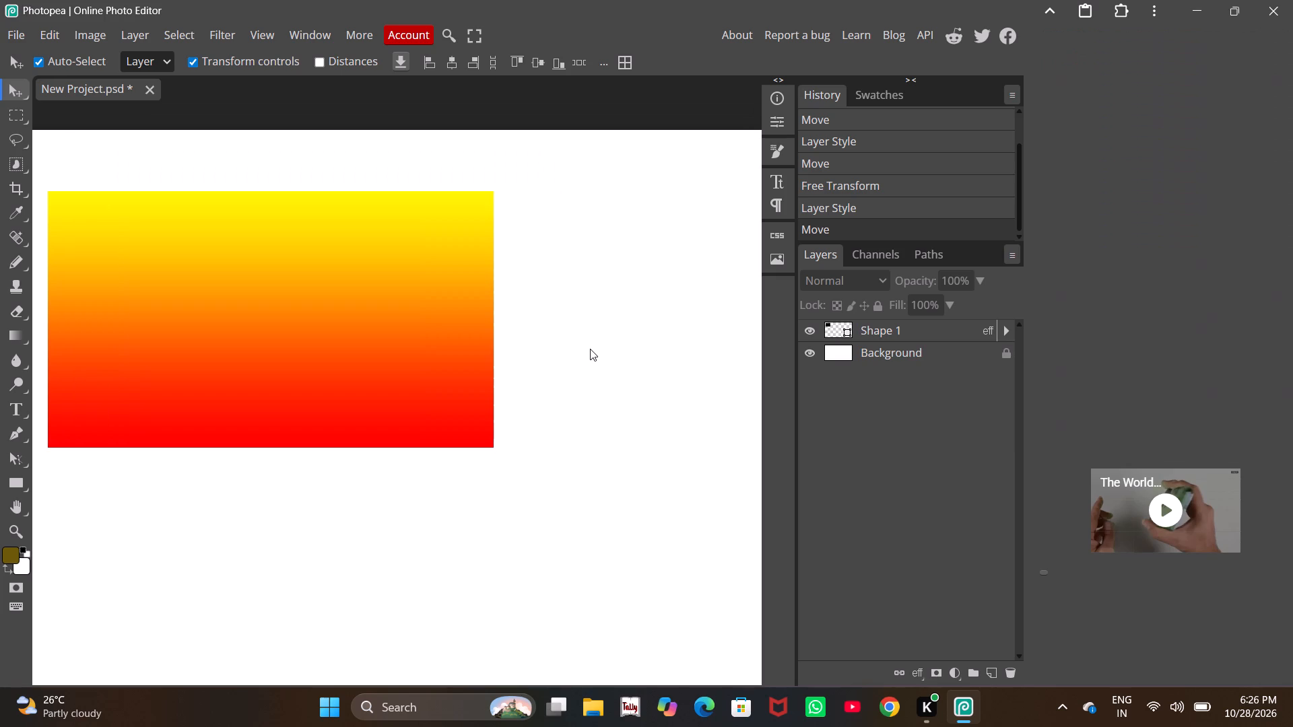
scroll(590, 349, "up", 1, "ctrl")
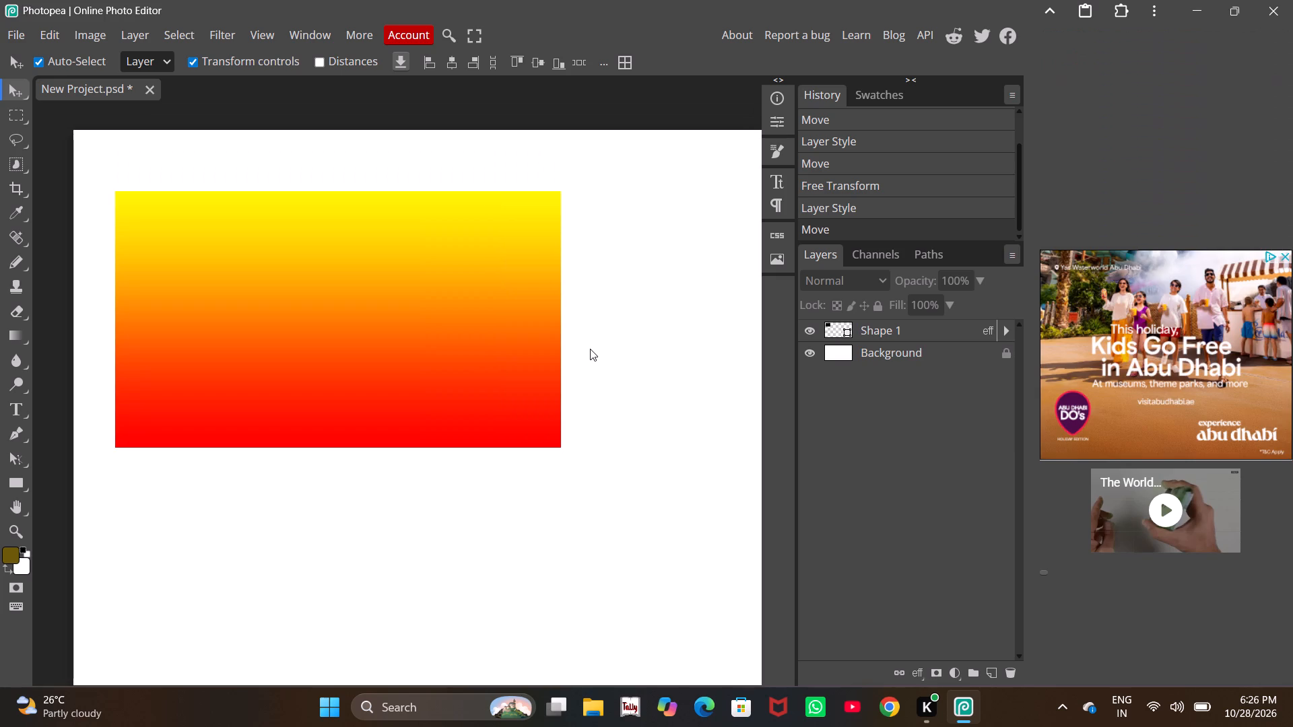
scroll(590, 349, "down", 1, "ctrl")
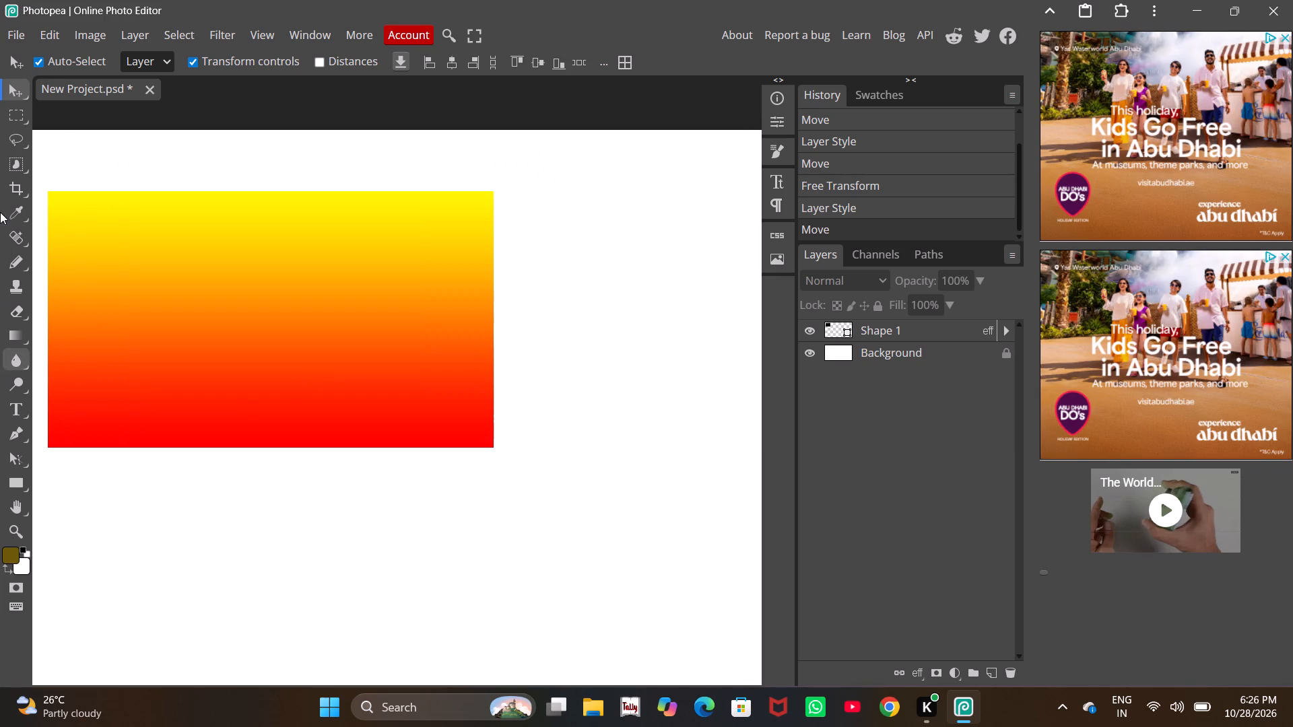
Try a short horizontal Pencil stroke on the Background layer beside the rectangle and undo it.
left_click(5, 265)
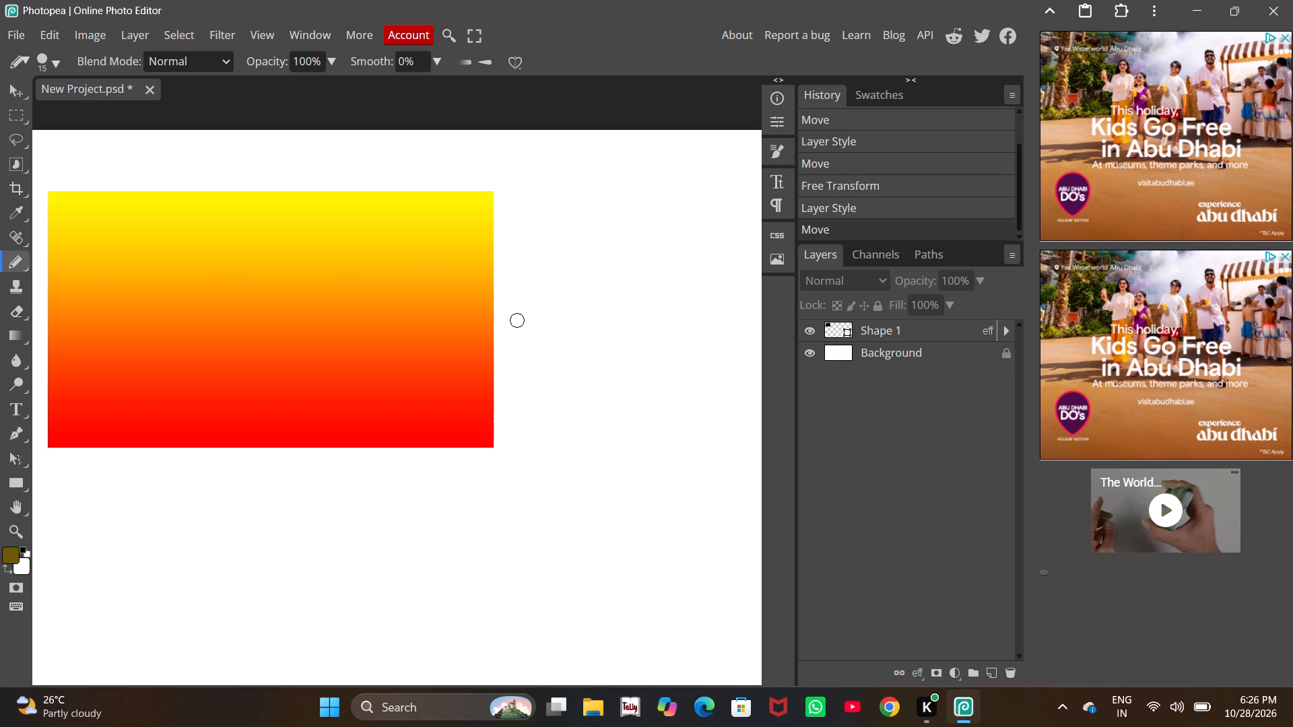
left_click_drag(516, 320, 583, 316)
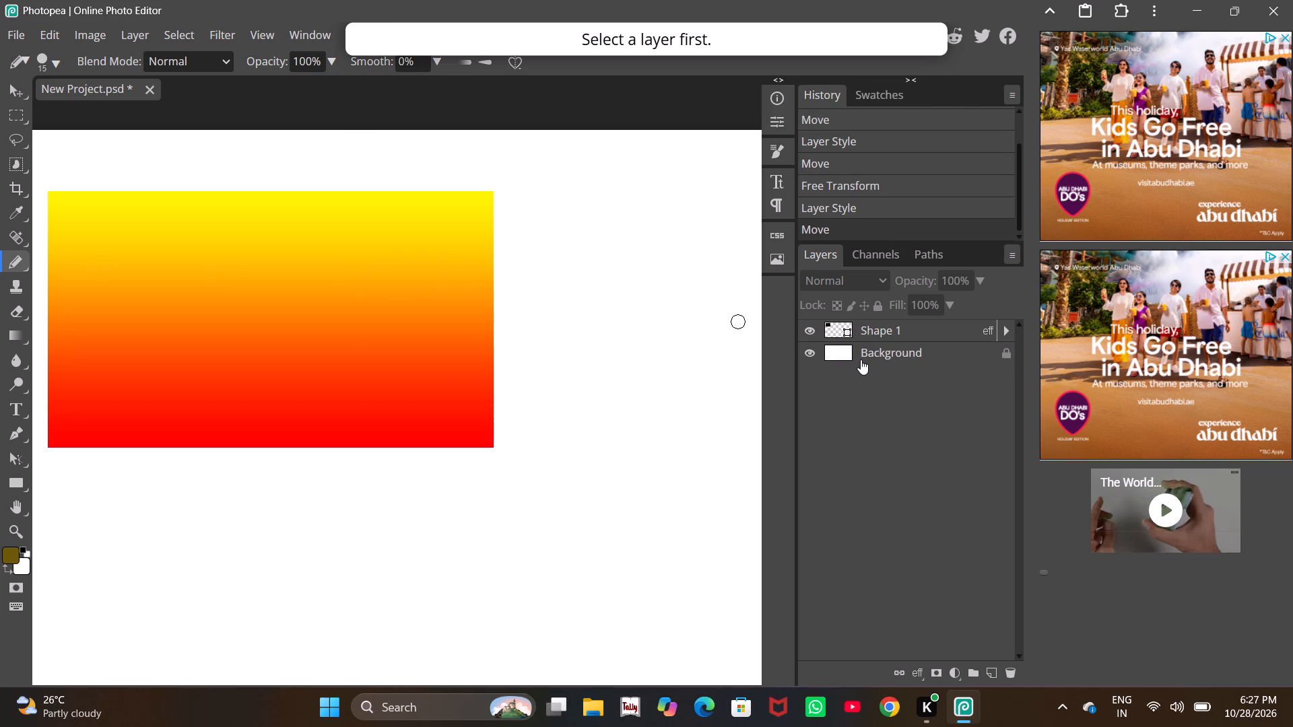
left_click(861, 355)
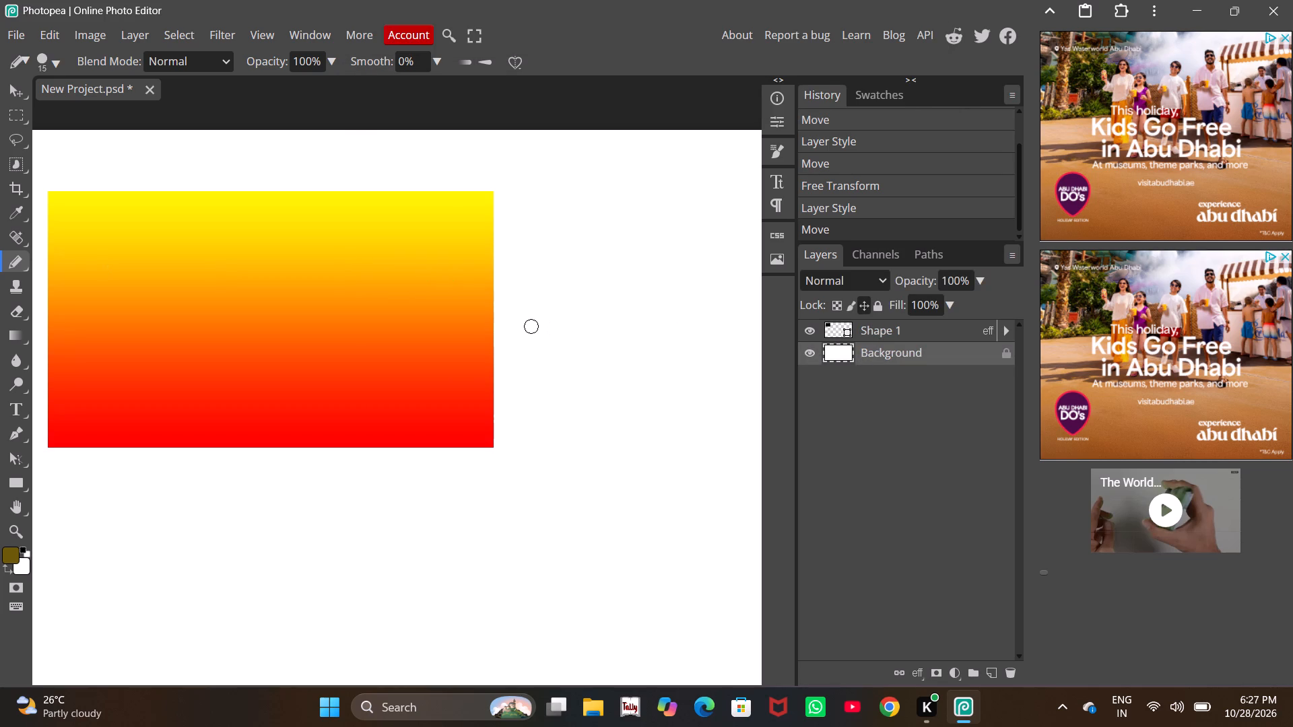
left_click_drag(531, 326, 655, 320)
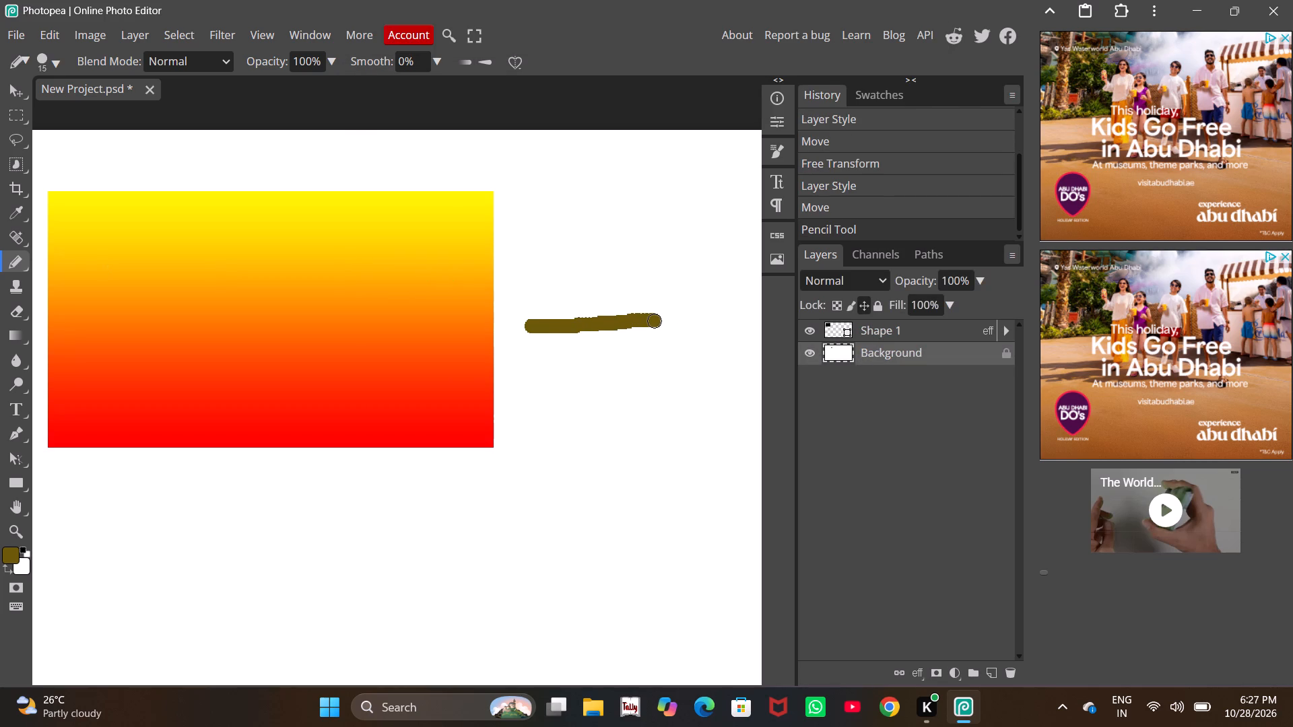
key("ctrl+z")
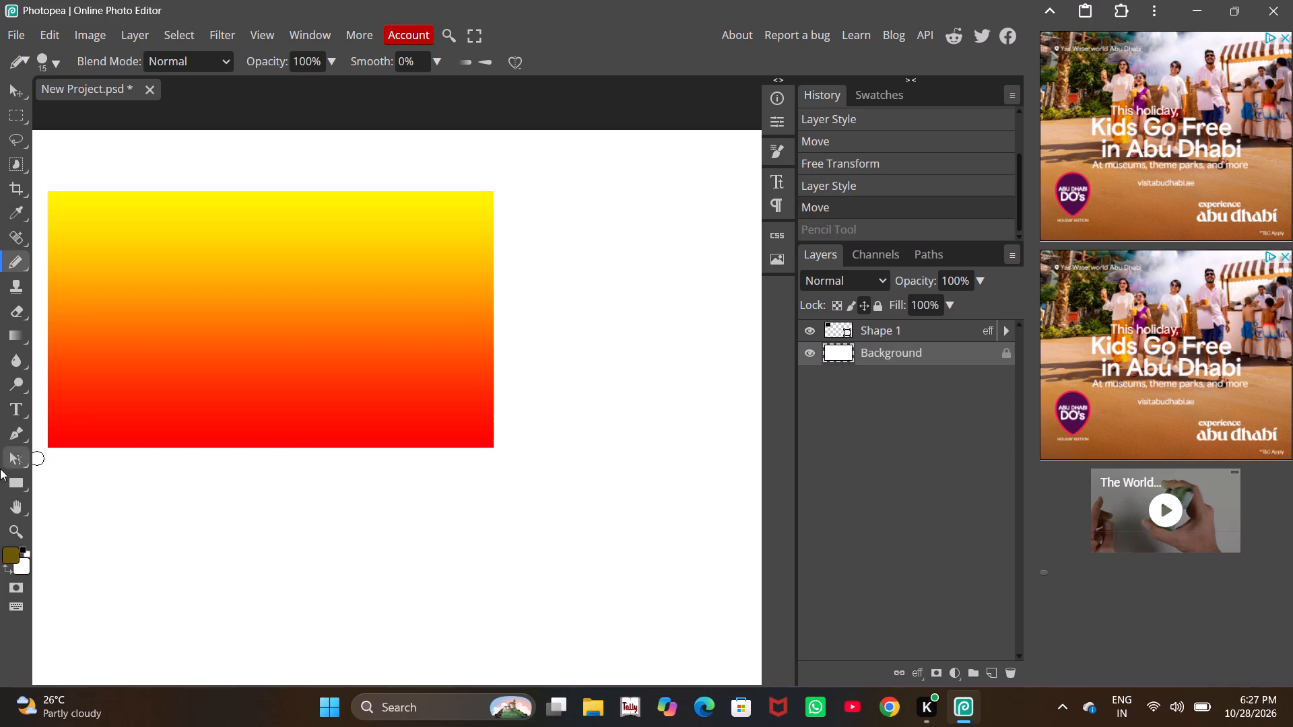
Set the foreground colour to bright cyan-blue and draw a freehand Pencil arrow pointing right, beside the rectangle on the Background layer.
left_click(6, 559)
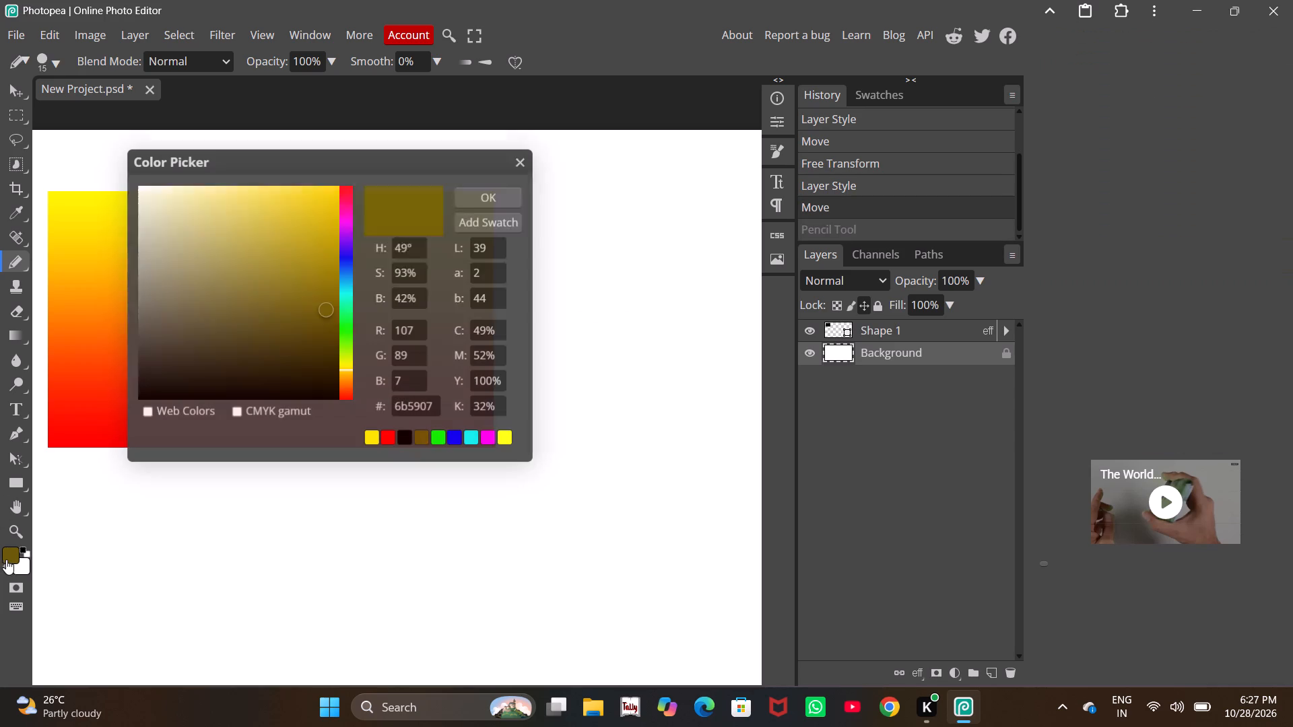
left_click_drag(345, 269, 343, 285)
left_click_drag(333, 203, 362, 118)
left_click(500, 191)
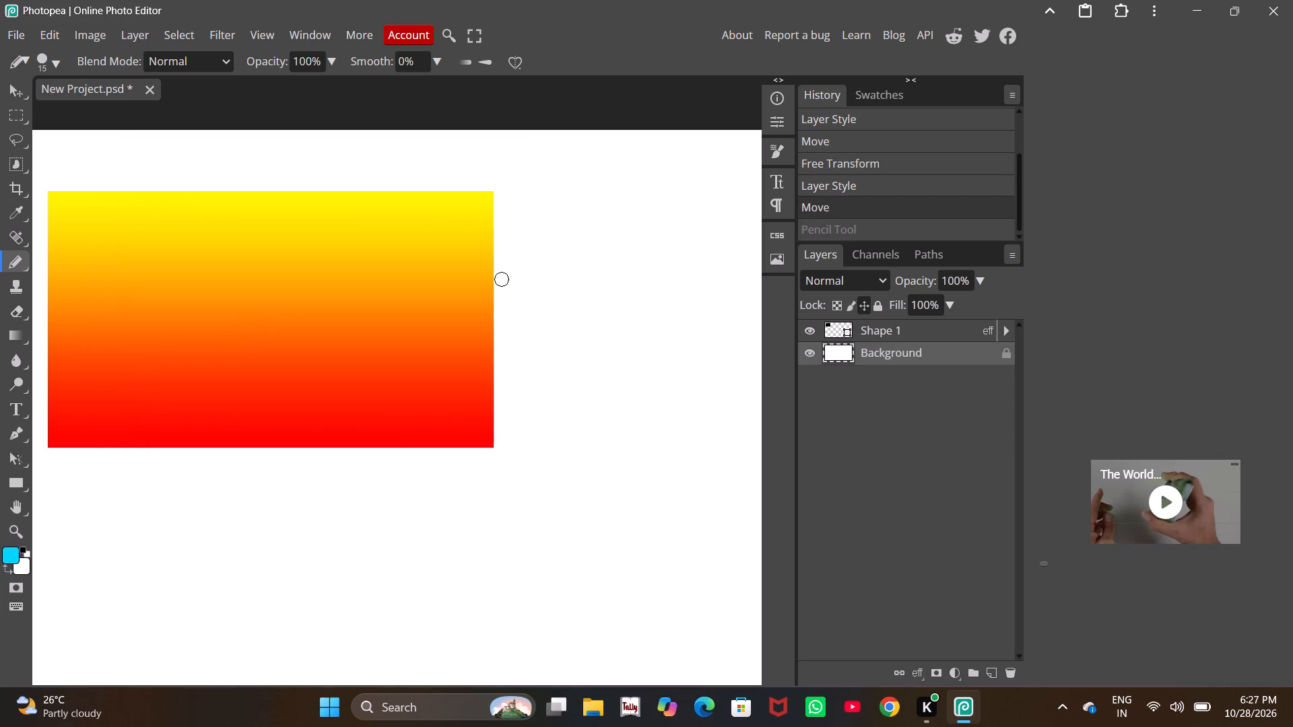
left_click_drag(517, 299, 616, 306)
left_click_drag(601, 288, 653, 310)
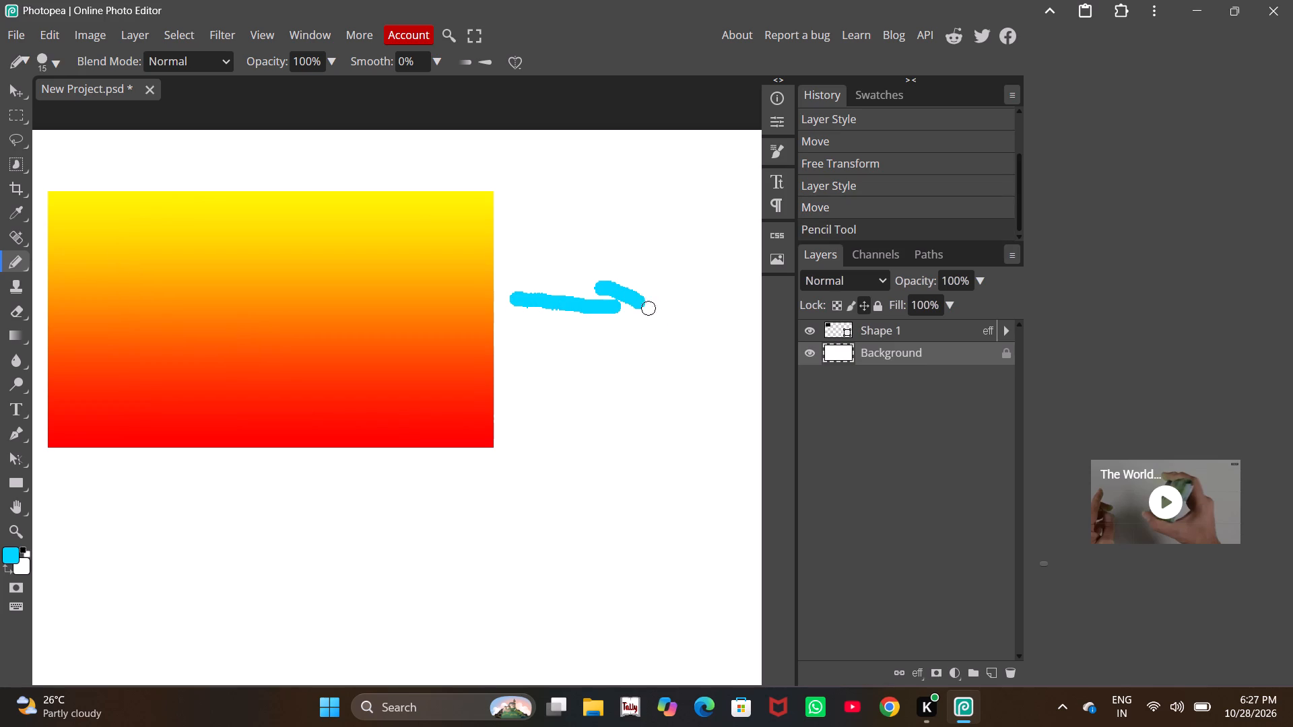
left_click_drag(653, 310, 603, 342)
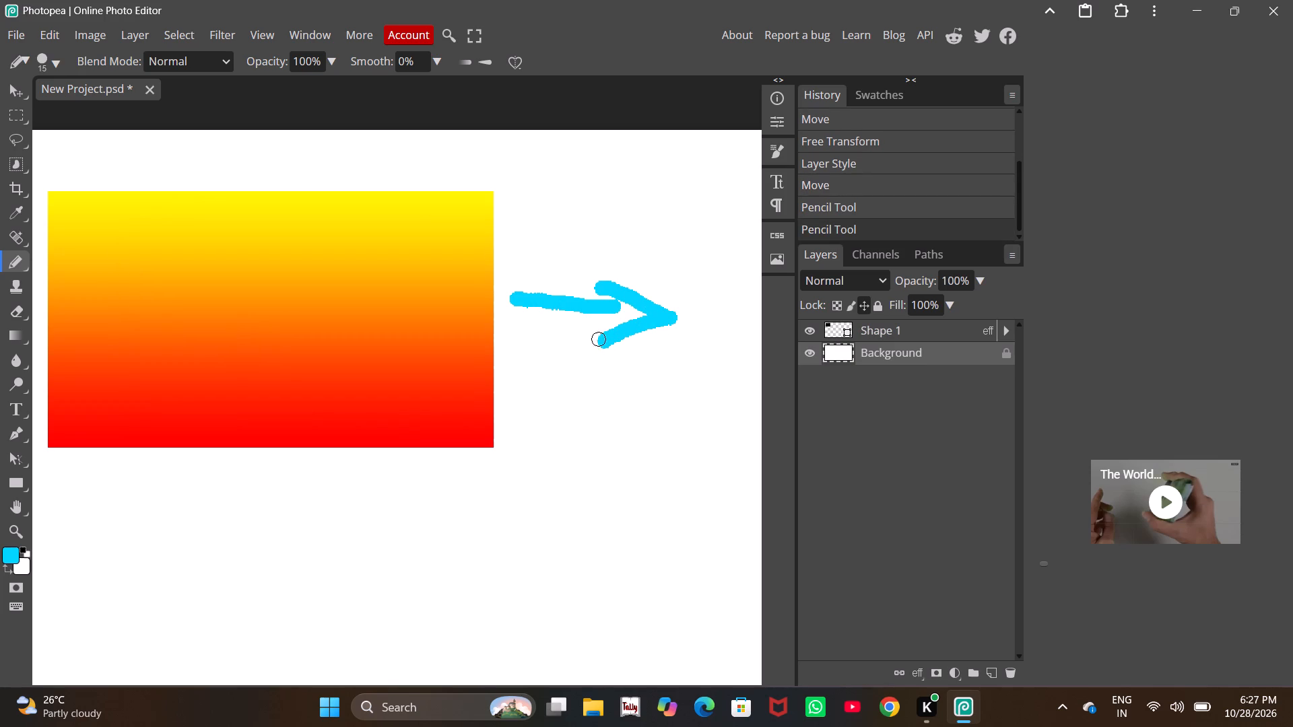
Start a horizontal text layer just right of the arrow with the Type Tool and set its font size to 96 px.
scroll(613, 284, "down", 7, "ctrl+alt")
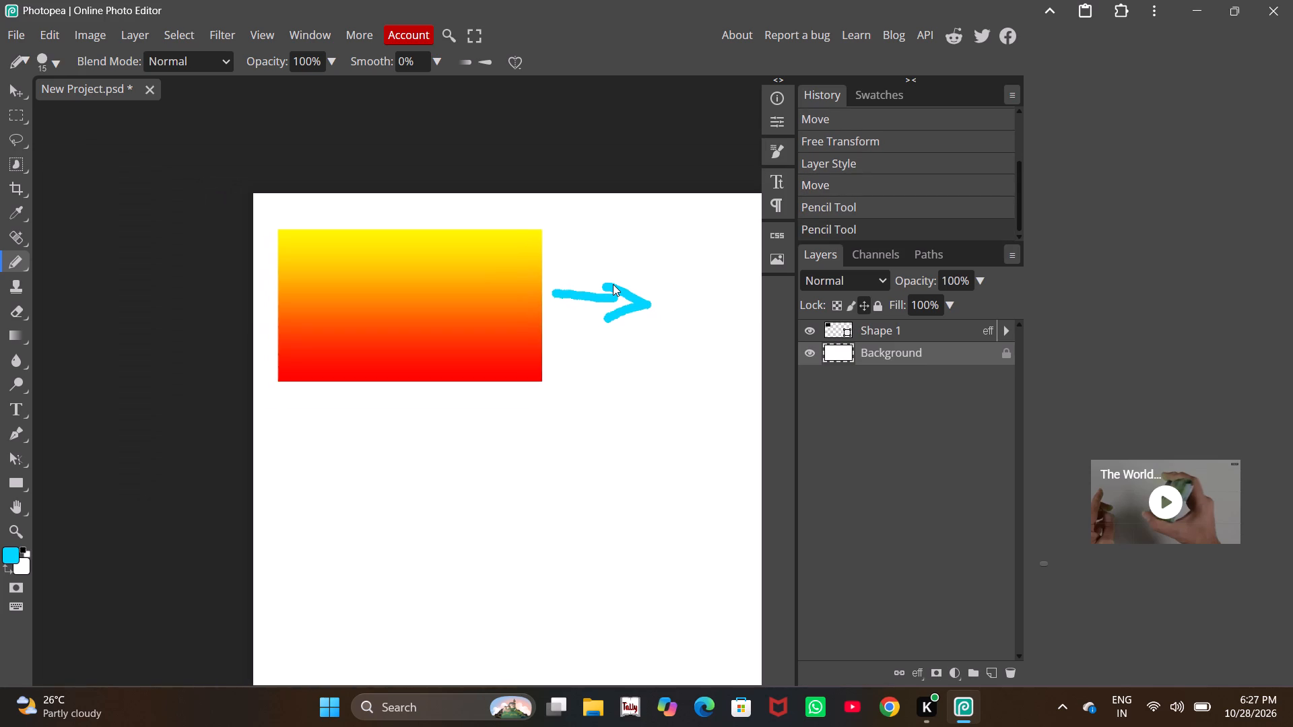
scroll(613, 284, "up", 3, "ctrl")
scroll(613, 284, "down", 6, "ctrl")
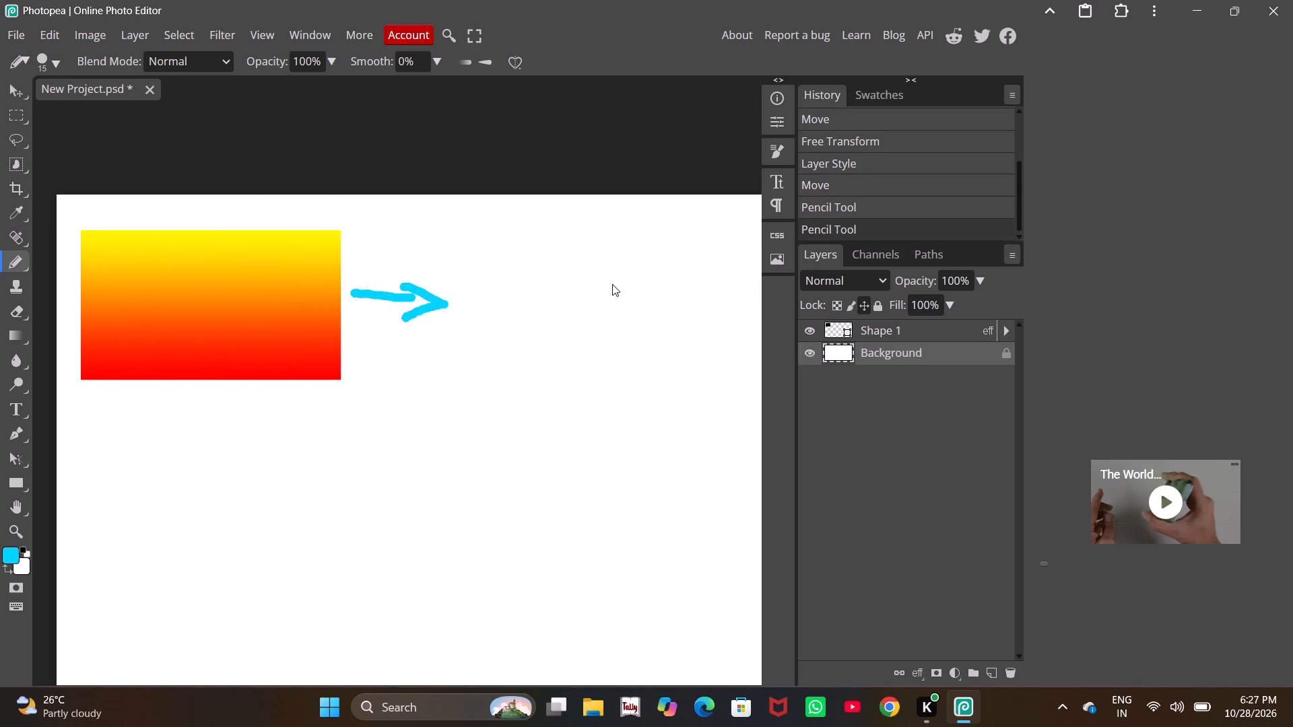
scroll(612, 284, "down", 1, "ctrl")
scroll(612, 284, "up", 1, "ctrl")
left_click(11, 409)
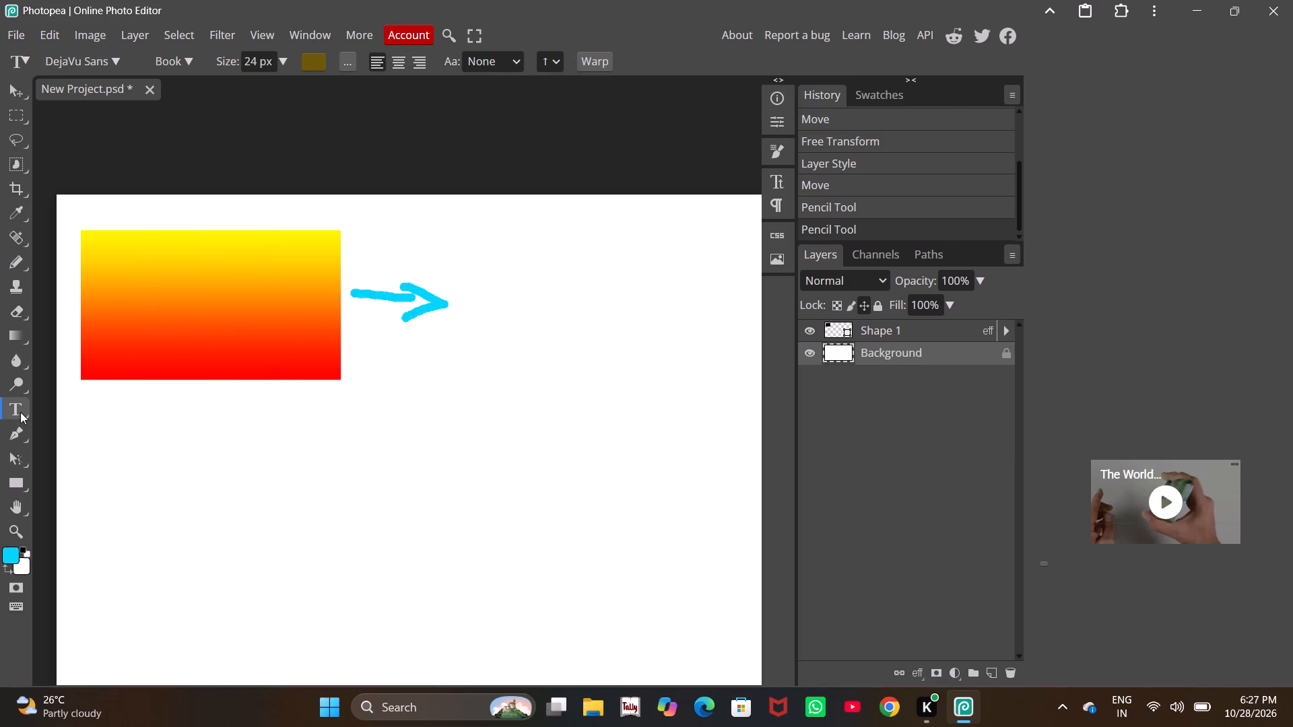
left_click(22, 412)
left_click(26, 412)
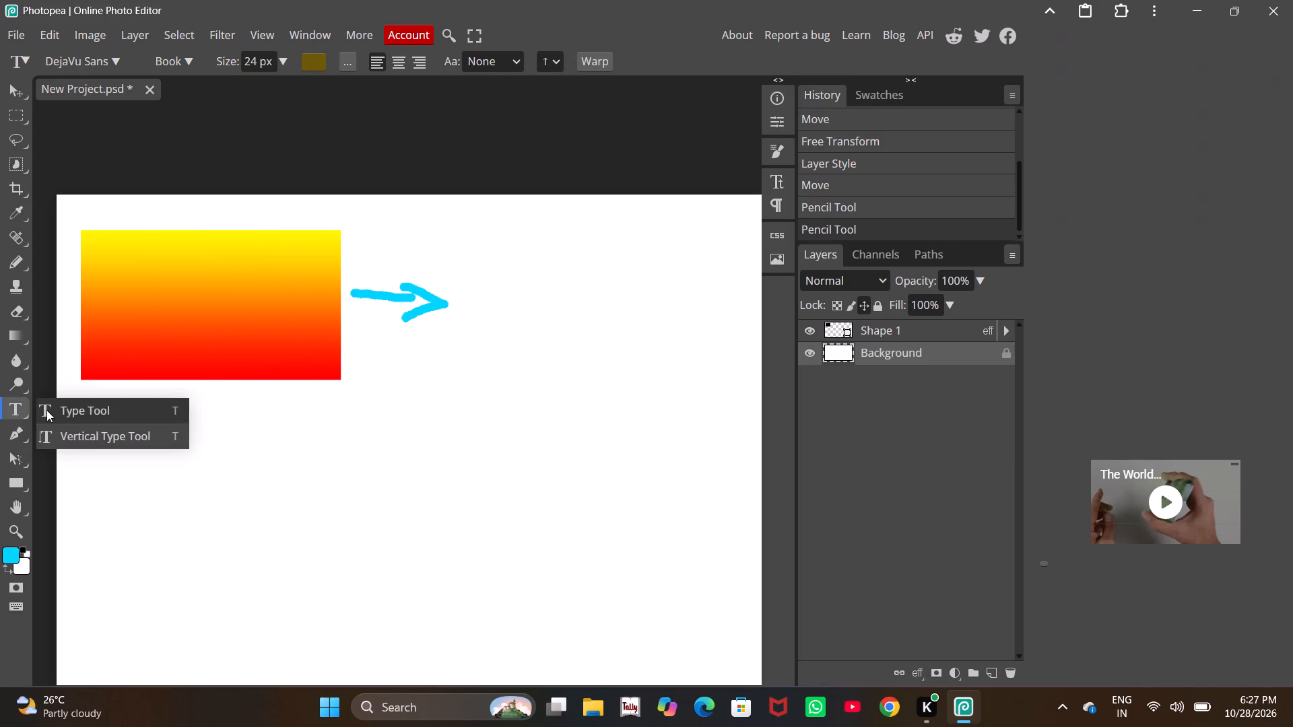
left_click(46, 410)
left_click(489, 308)
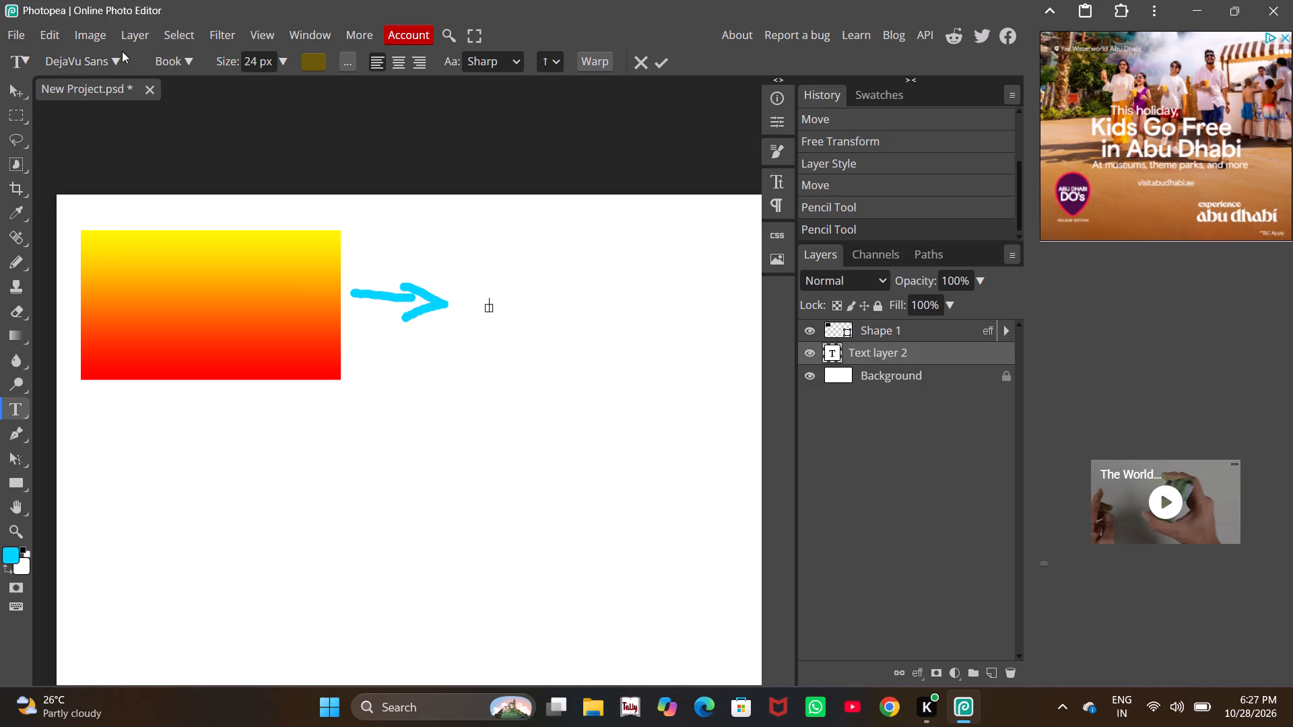
left_click(287, 63)
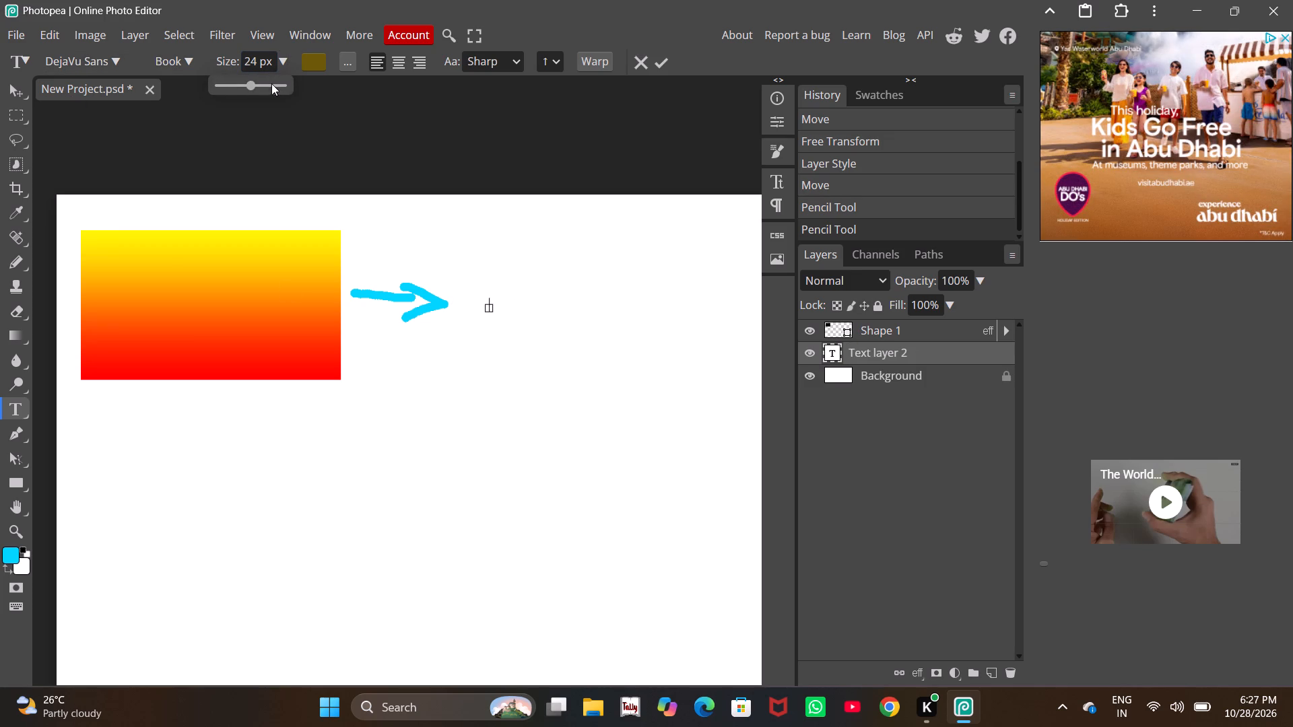
left_click(266, 84)
left_click_drag(266, 84, 278, 85)
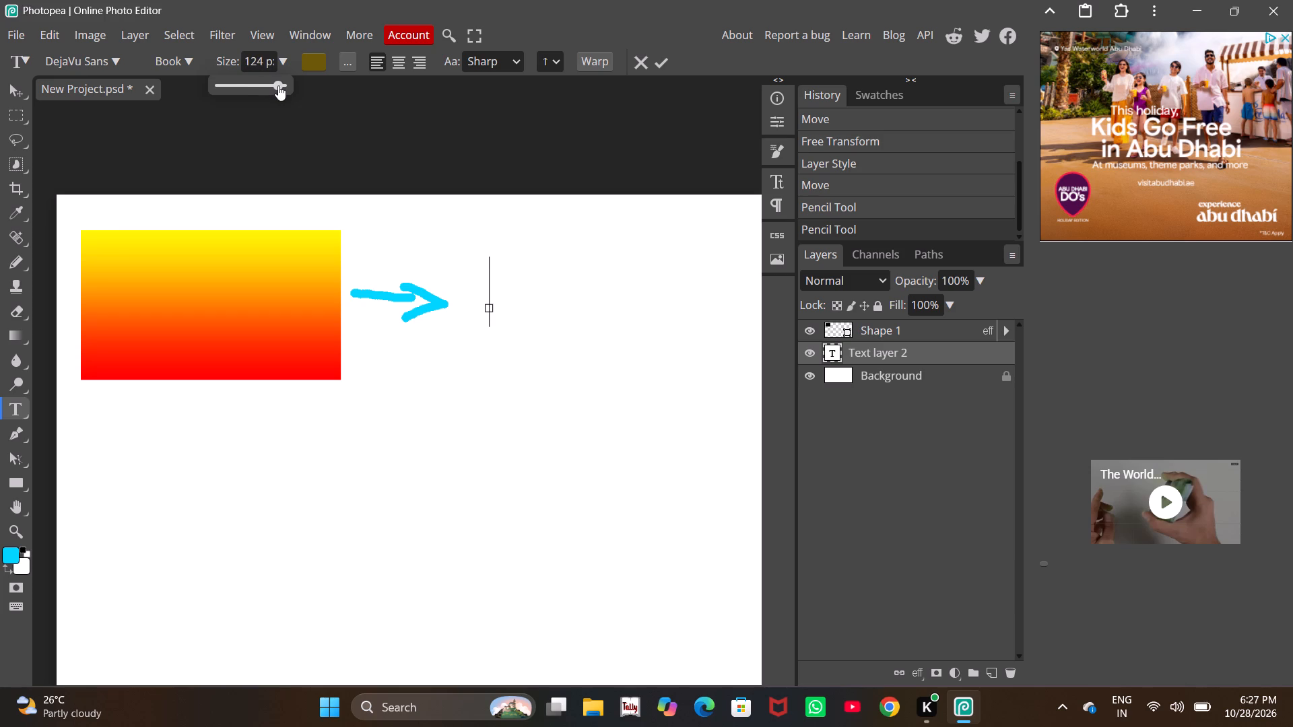
left_click(278, 85)
key("v")
left_click(494, 304)
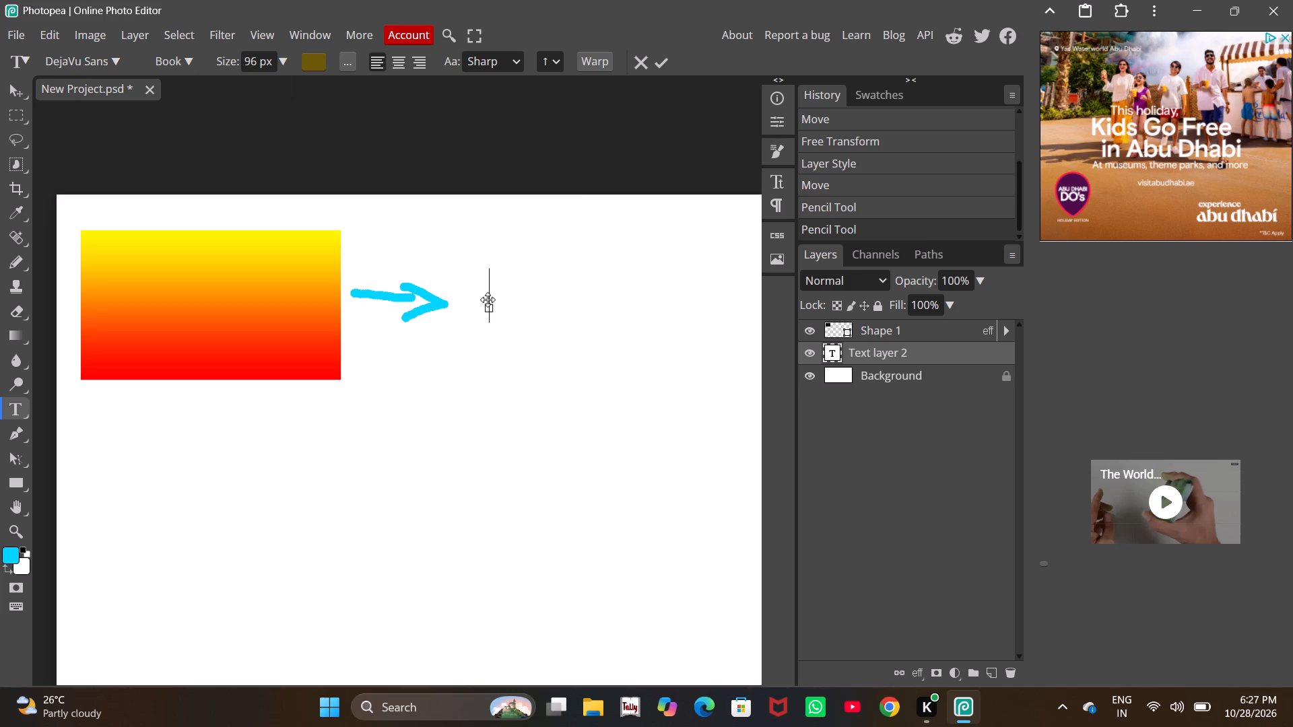
left_click(488, 300)
left_click(865, 350)
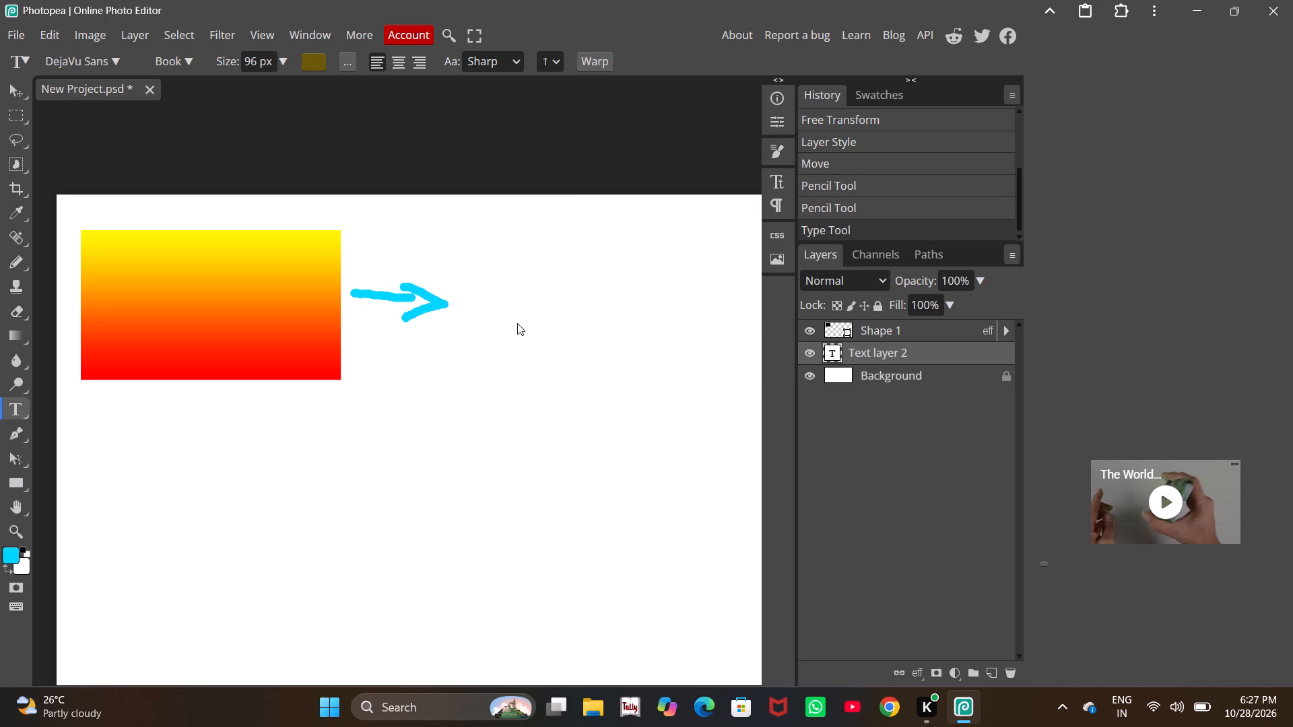
Start a new text layer just right of the arrow and set its text colour to black (#000000).
left_click(484, 294)
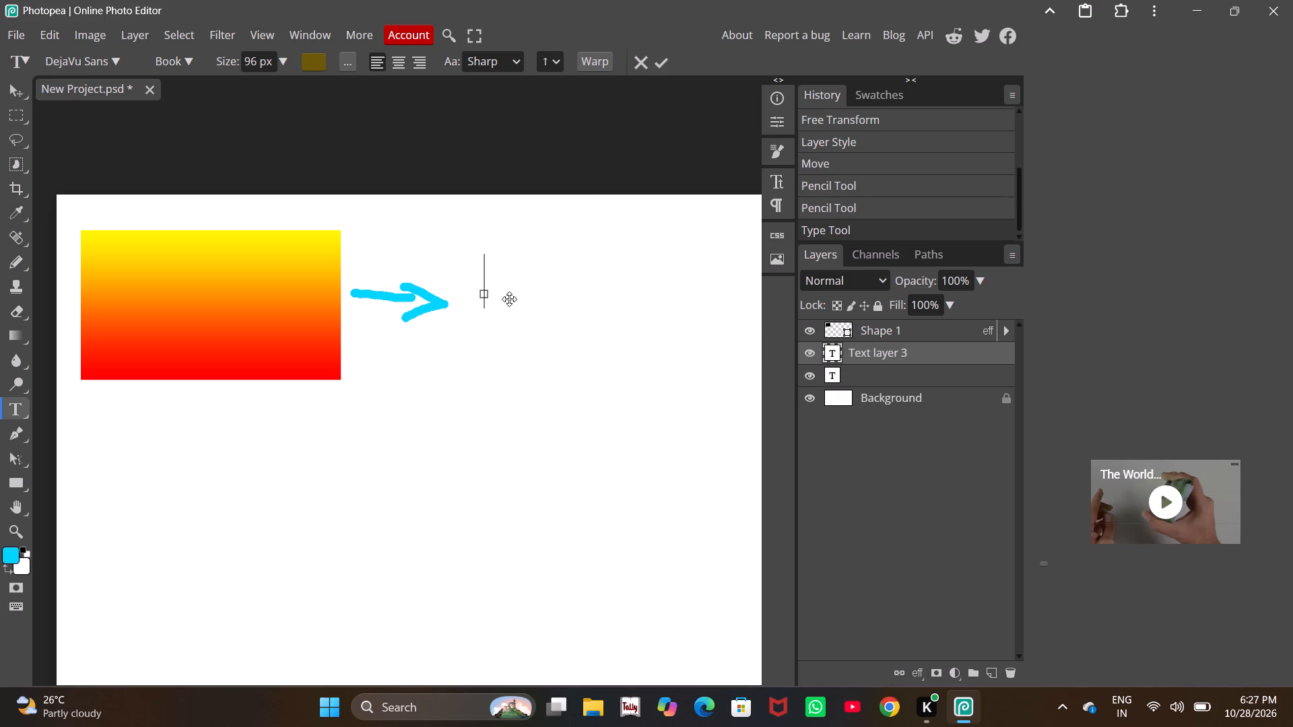
type("va")
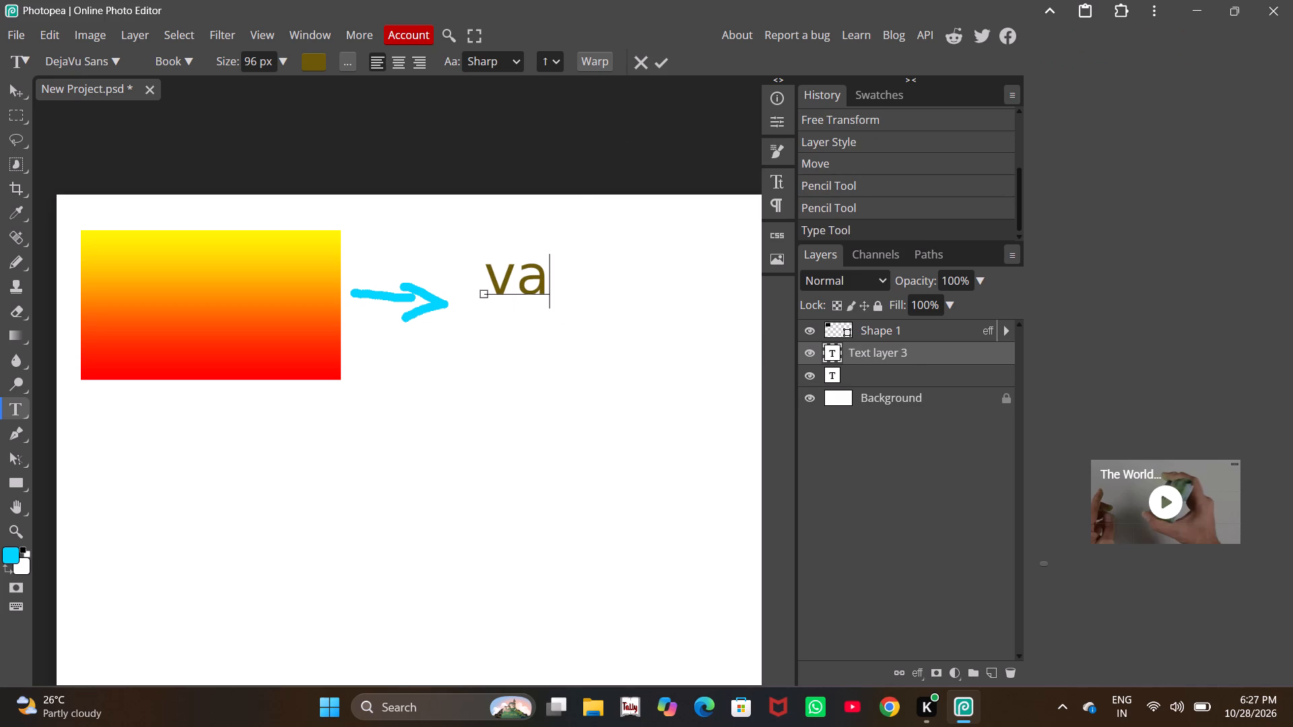
key("BackSpace")
key("BackSpace")
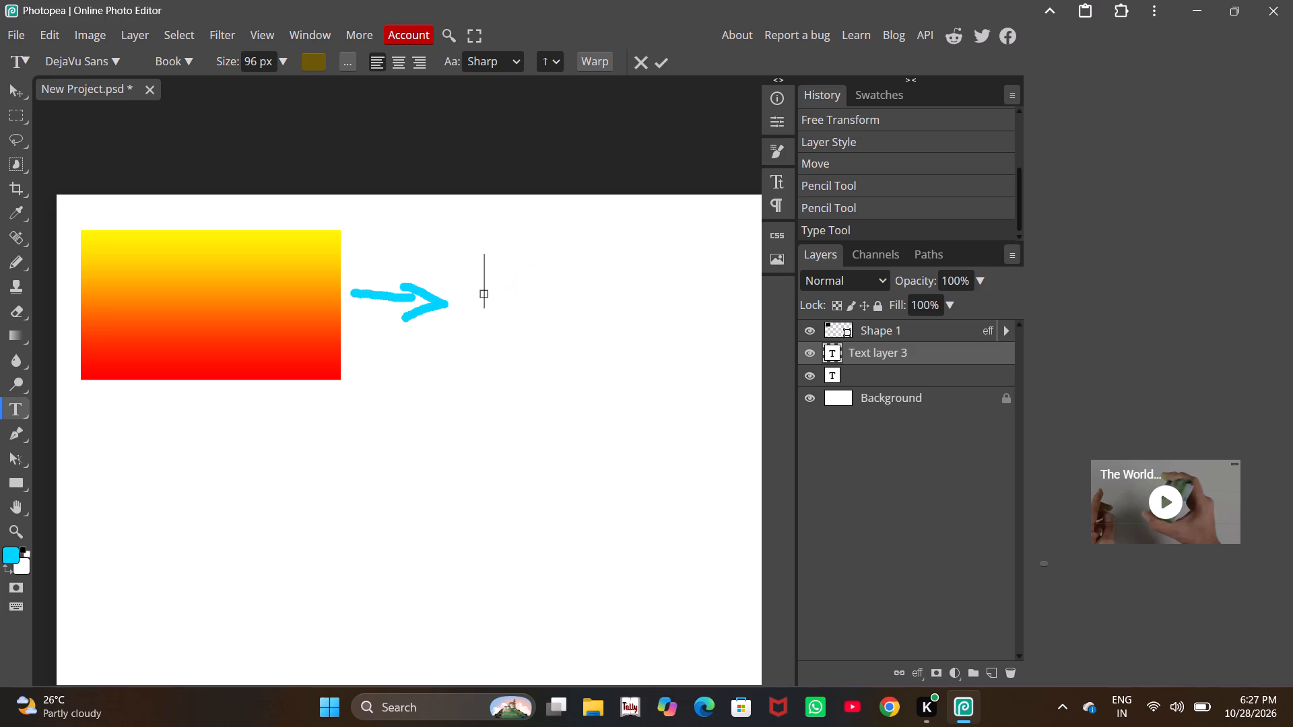
left_click(305, 57)
left_click_drag(318, 378, 368, 411)
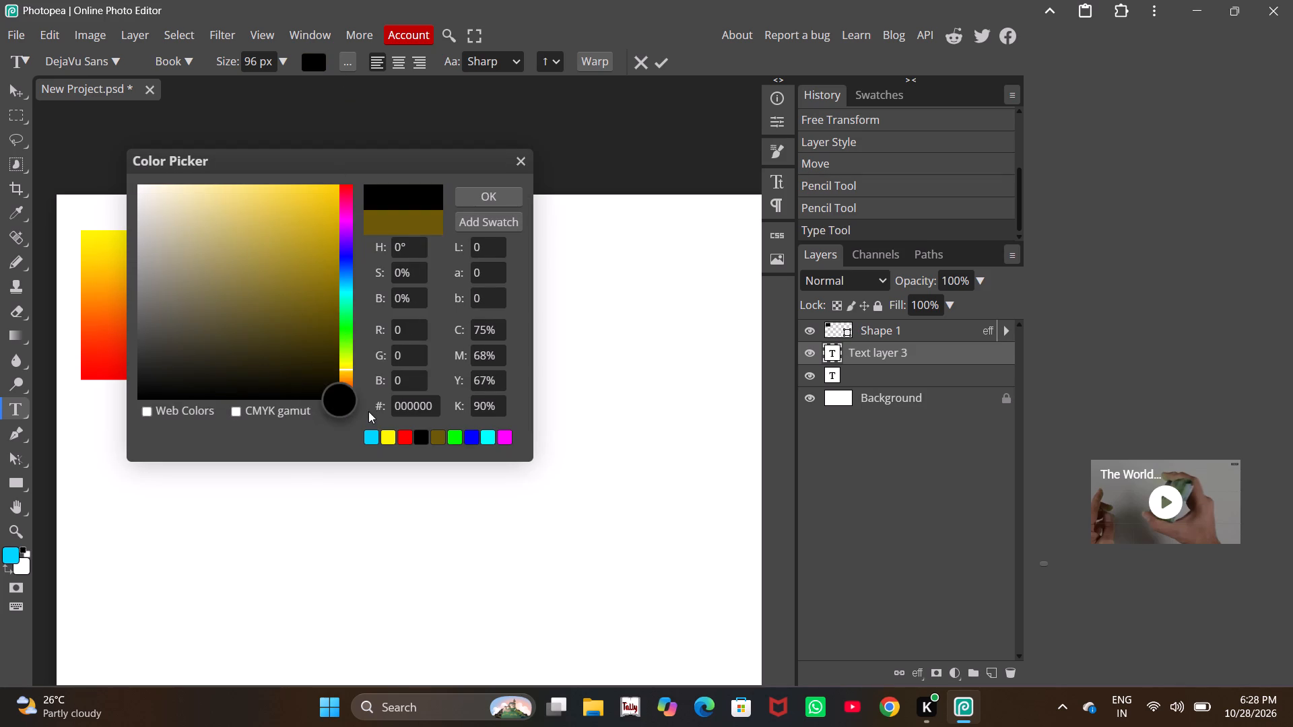
left_click_drag(368, 411, 369, 411)
left_click(506, 195)
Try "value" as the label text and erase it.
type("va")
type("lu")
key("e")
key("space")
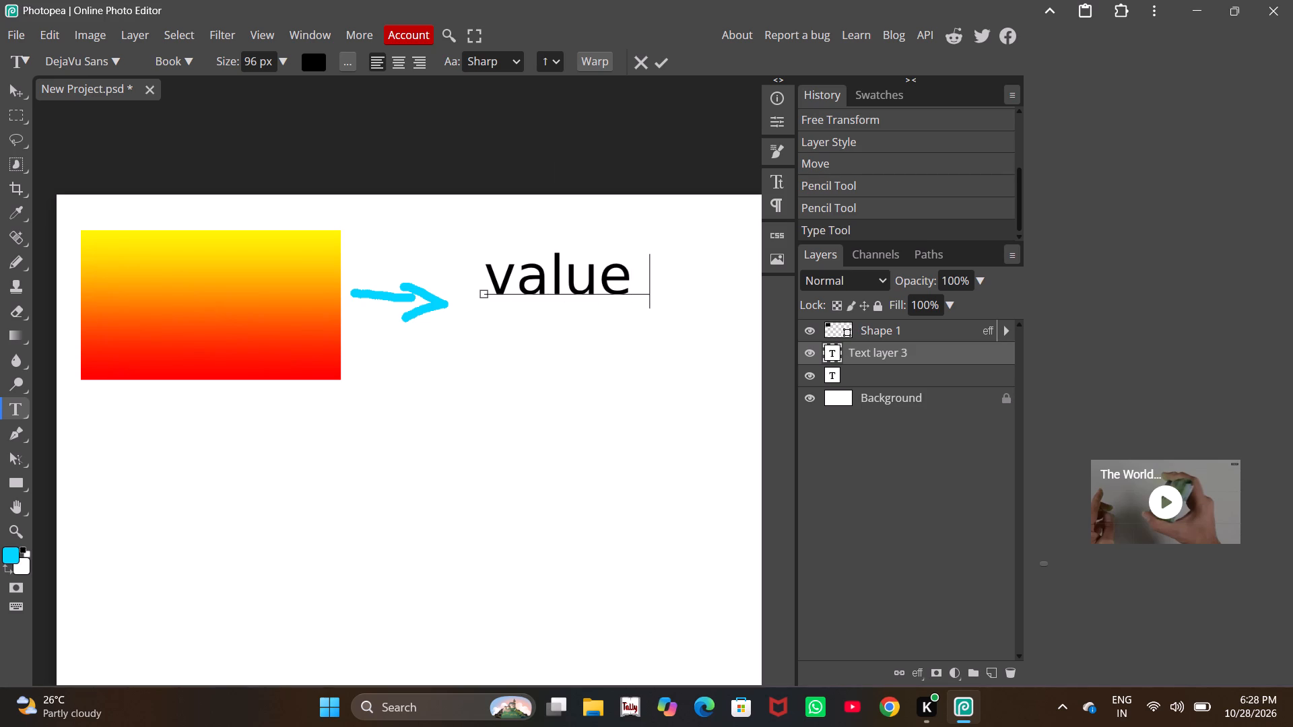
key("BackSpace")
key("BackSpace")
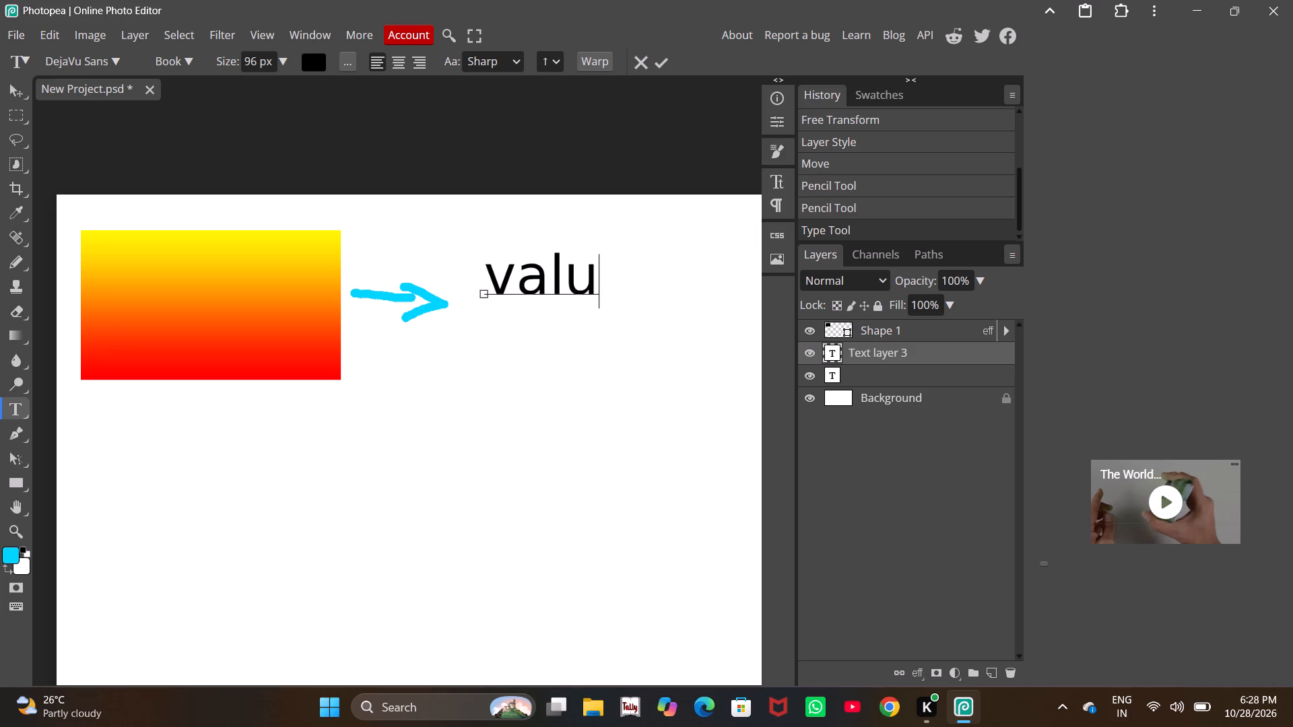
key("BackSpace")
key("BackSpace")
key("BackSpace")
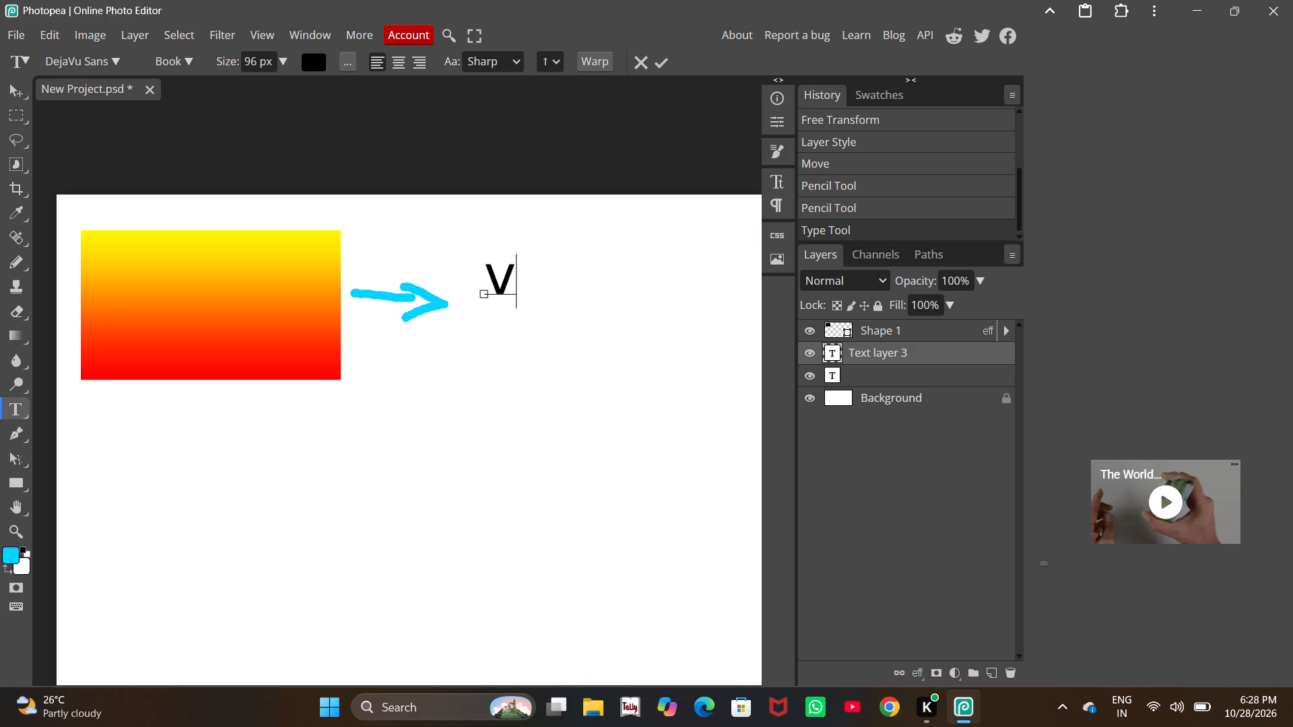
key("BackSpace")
Enter "working activity" as the label text beside the arrow.
type("working")
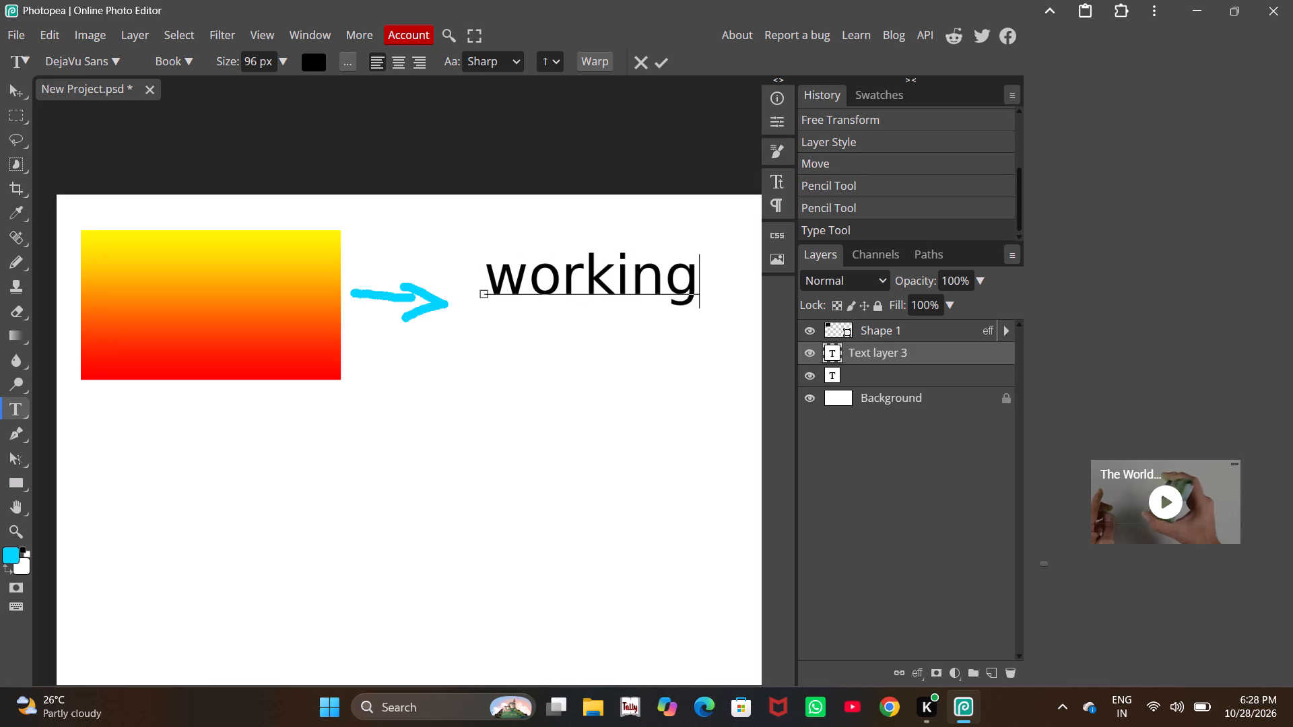
key("space")
type("a")
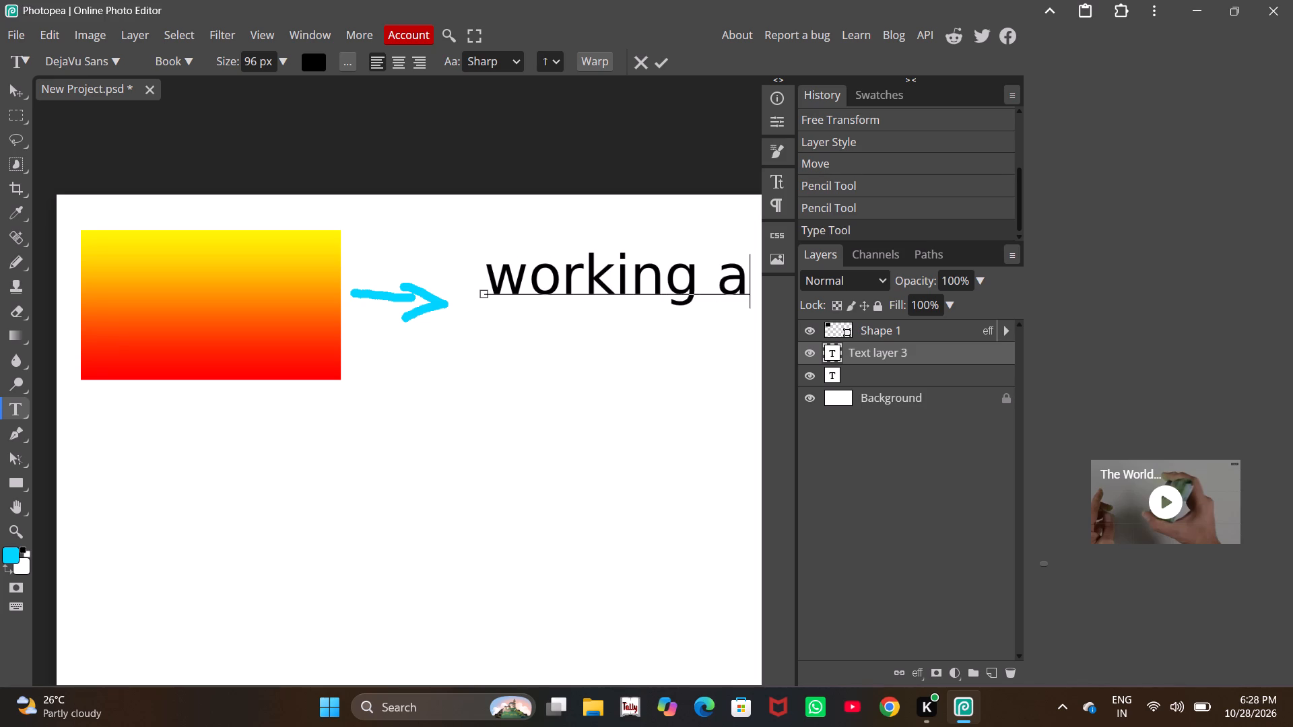
key("t")
key("BackSpace")
key("t")
key("i")
scroll(504, 249, "down", 5, "ctrl")
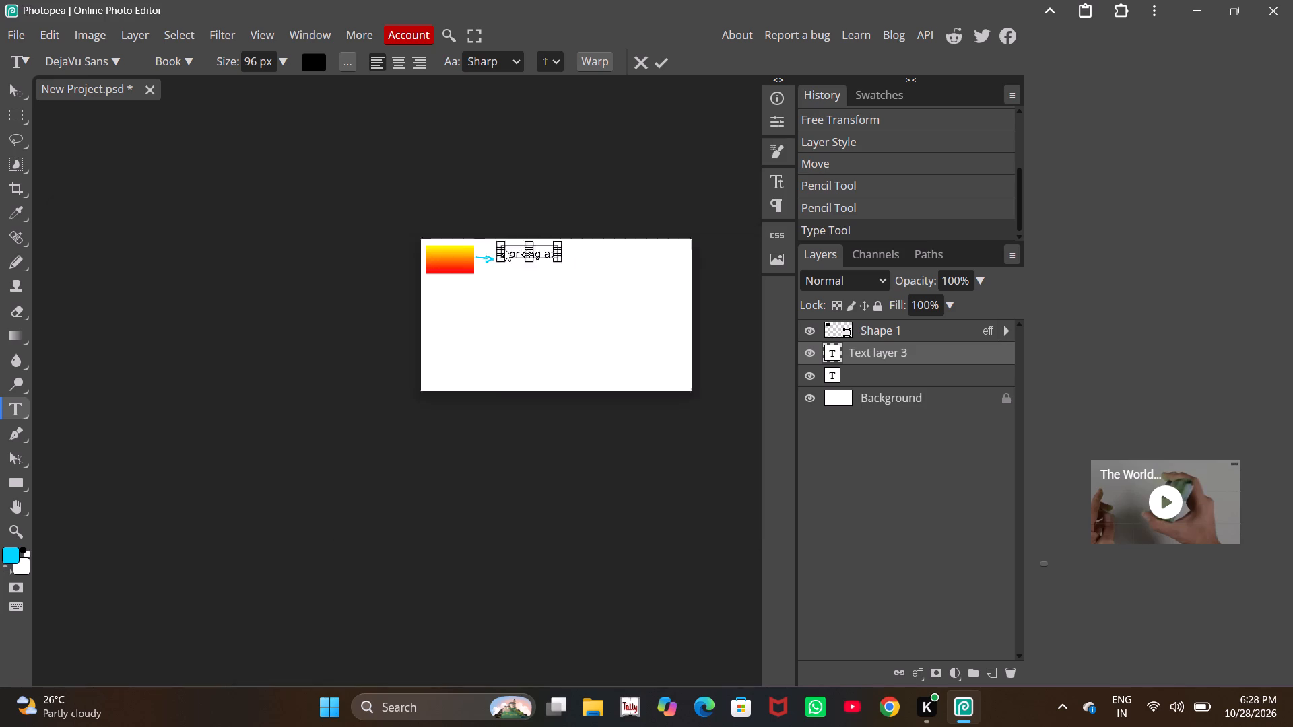
scroll(504, 249, "up", 5, "ctrl")
scroll(504, 249, "down", 1, "ctrl")
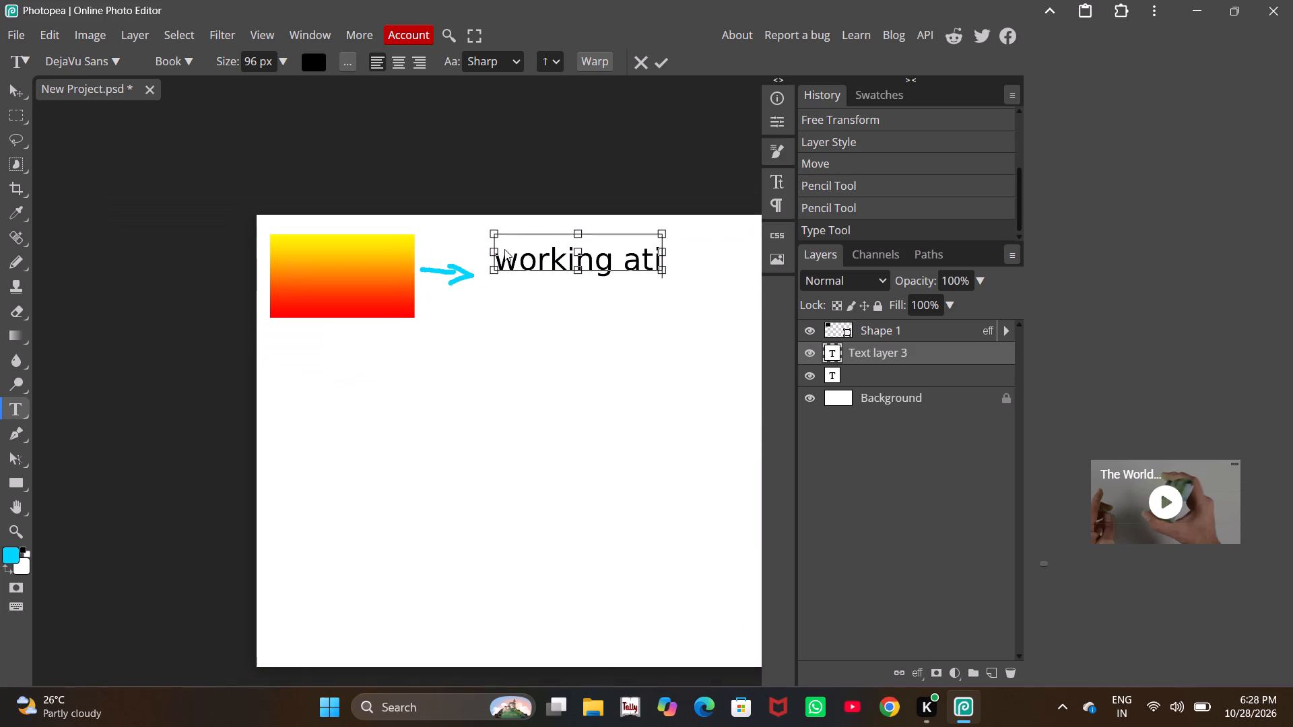
key("BackSpace")
key("BackSpace")
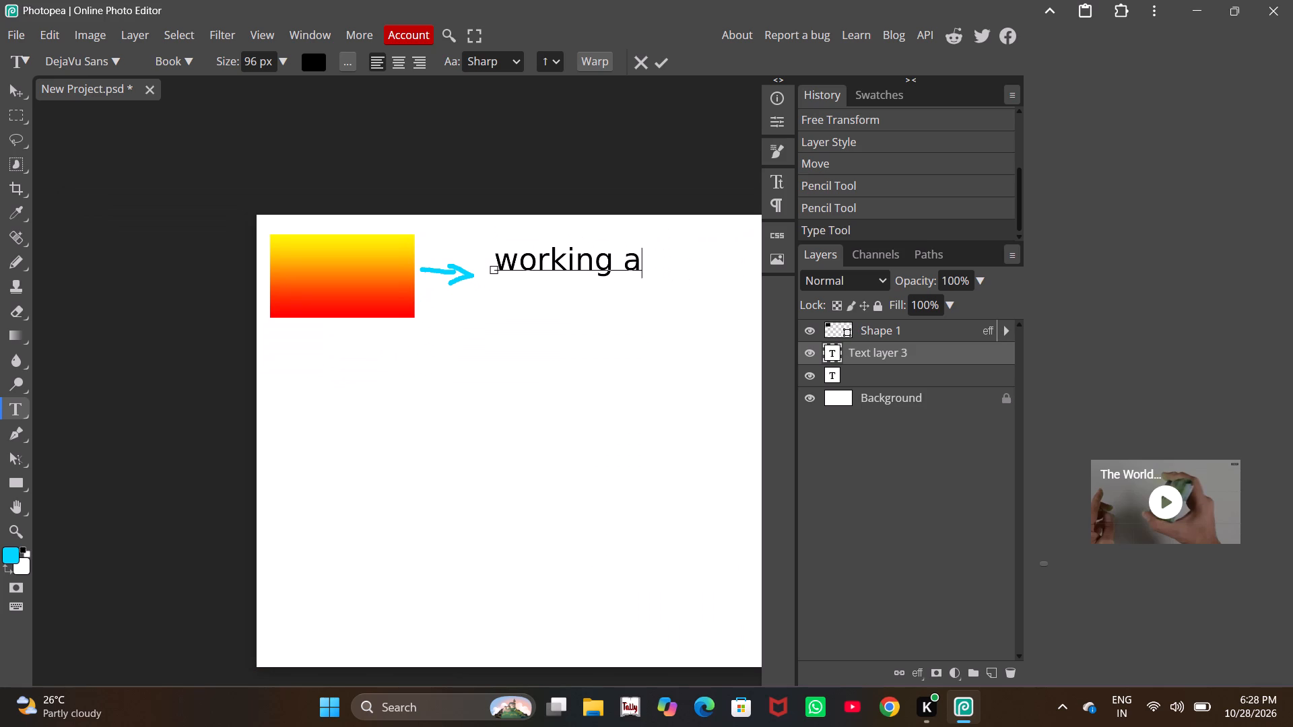
type("ct")
type("ivity")
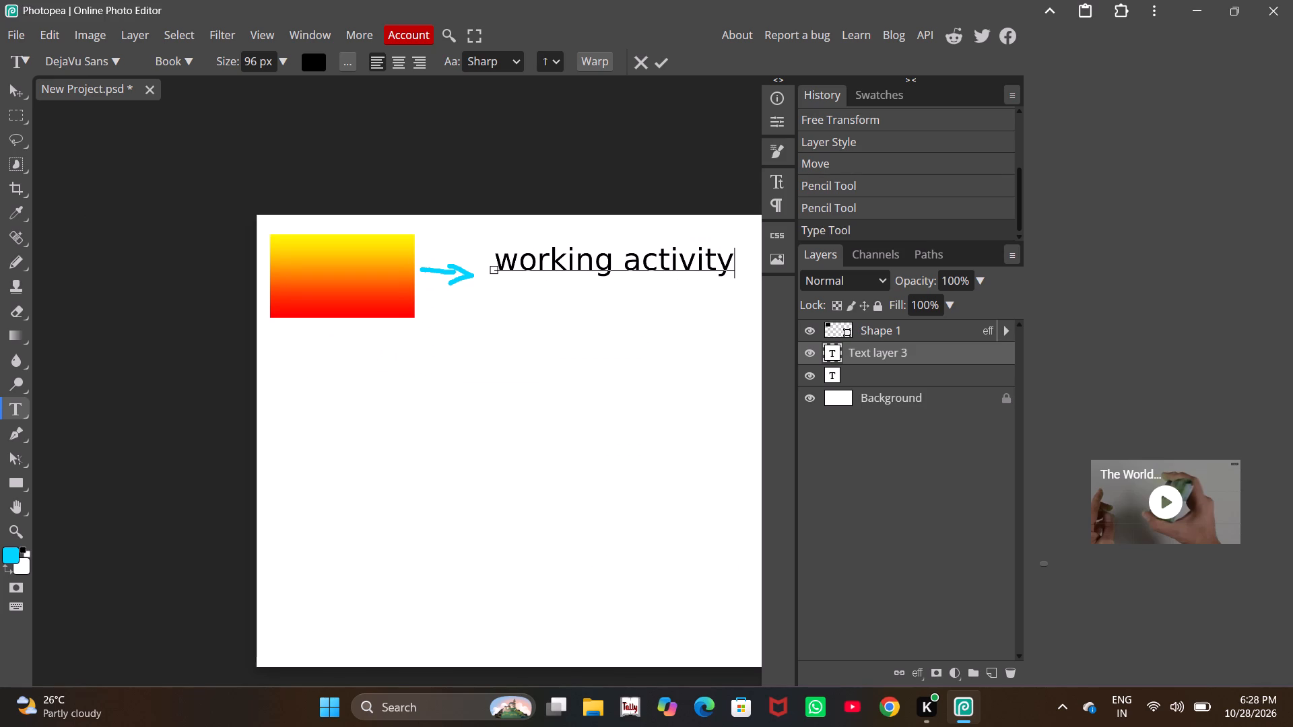
Append "Rec." after "working activity" in the label and commit the text layer.
key("space")
type("re")
key("BackSpace")
key("BackSpace")
type("Re")
key("c")
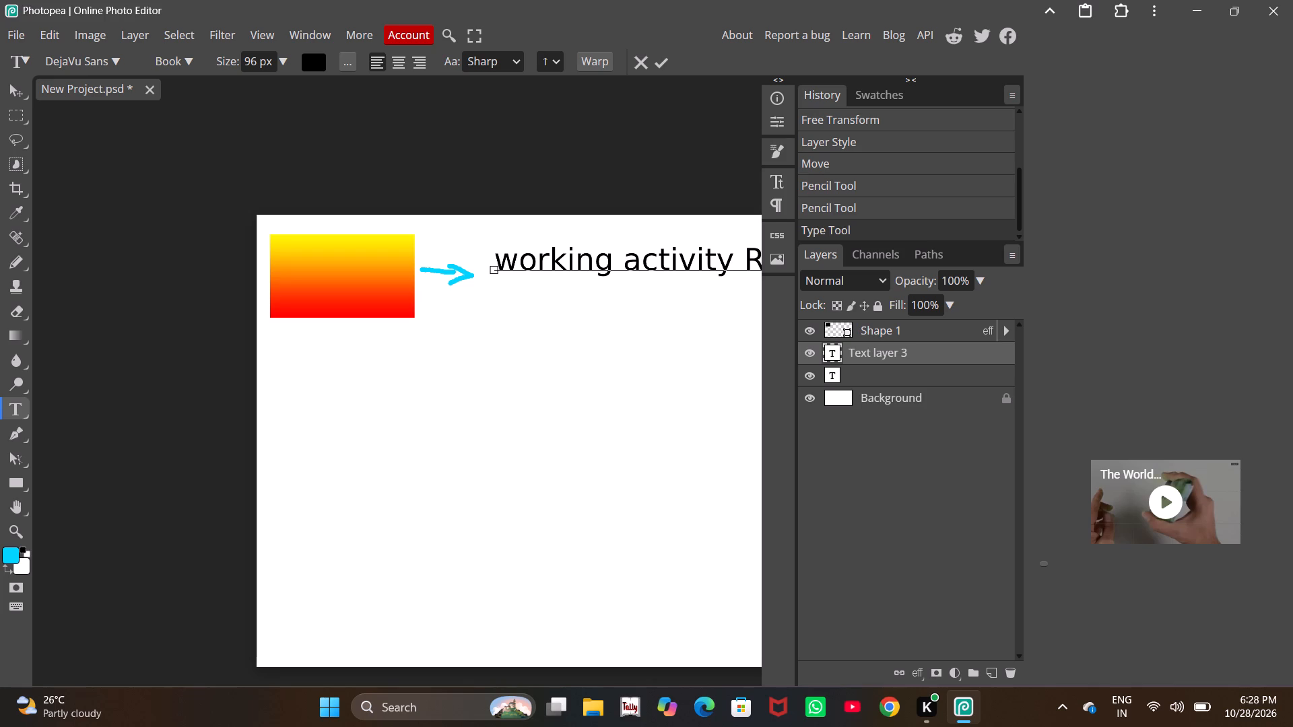
scroll(504, 250, "down", 3, "alt")
scroll(501, 257, "up", 3, "alt")
scroll(501, 257, "down", 2, "ctrl")
scroll(501, 257, "up", 1, "ctrl")
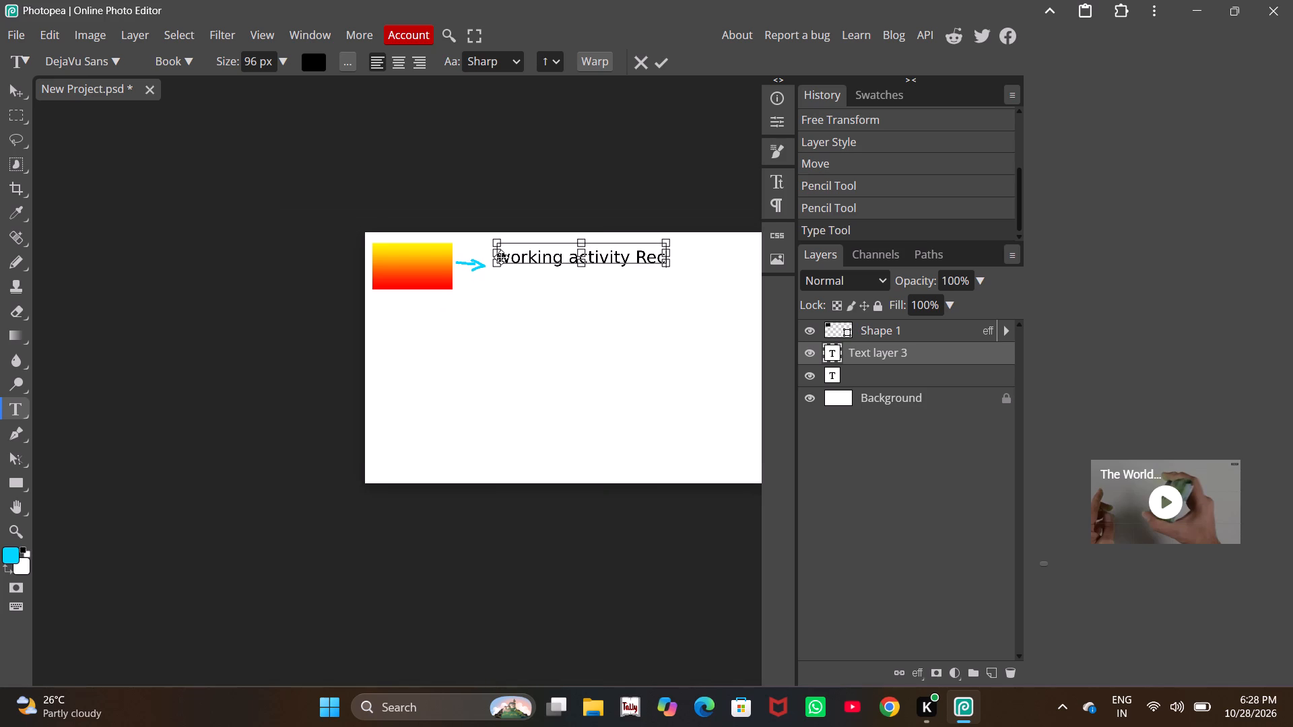
key("period")
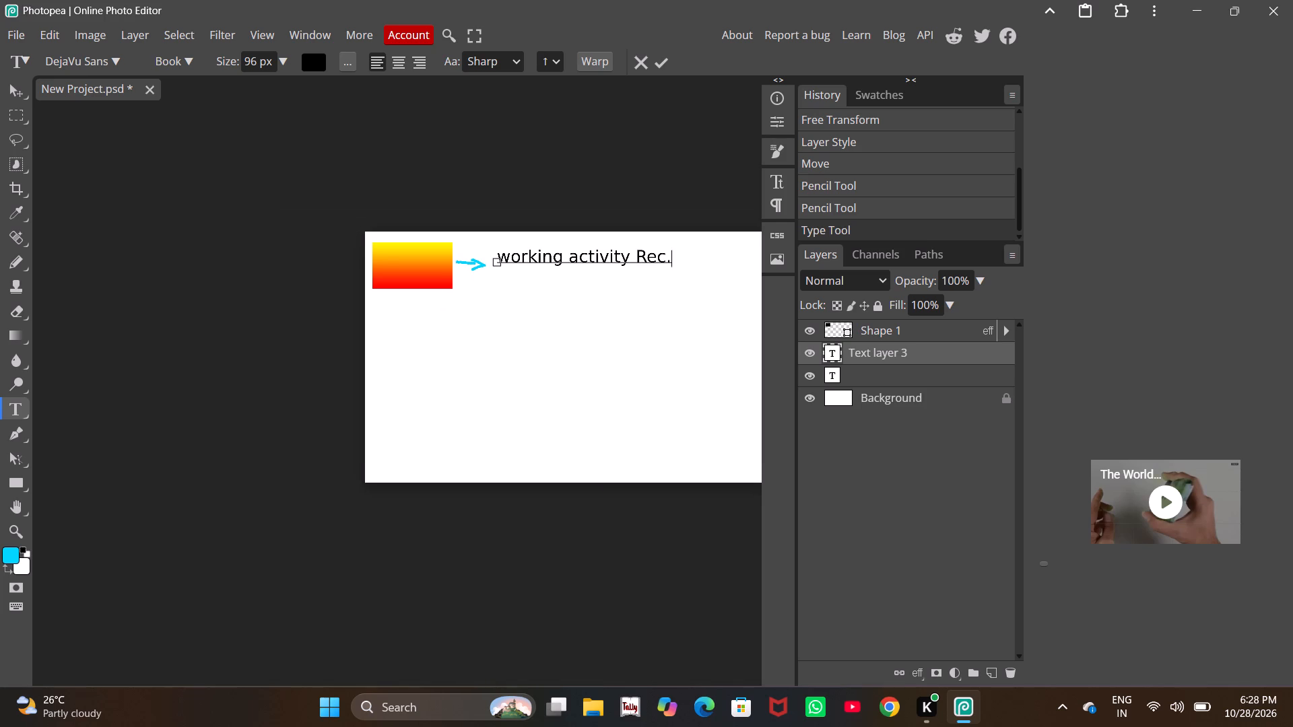
left_click(659, 56)
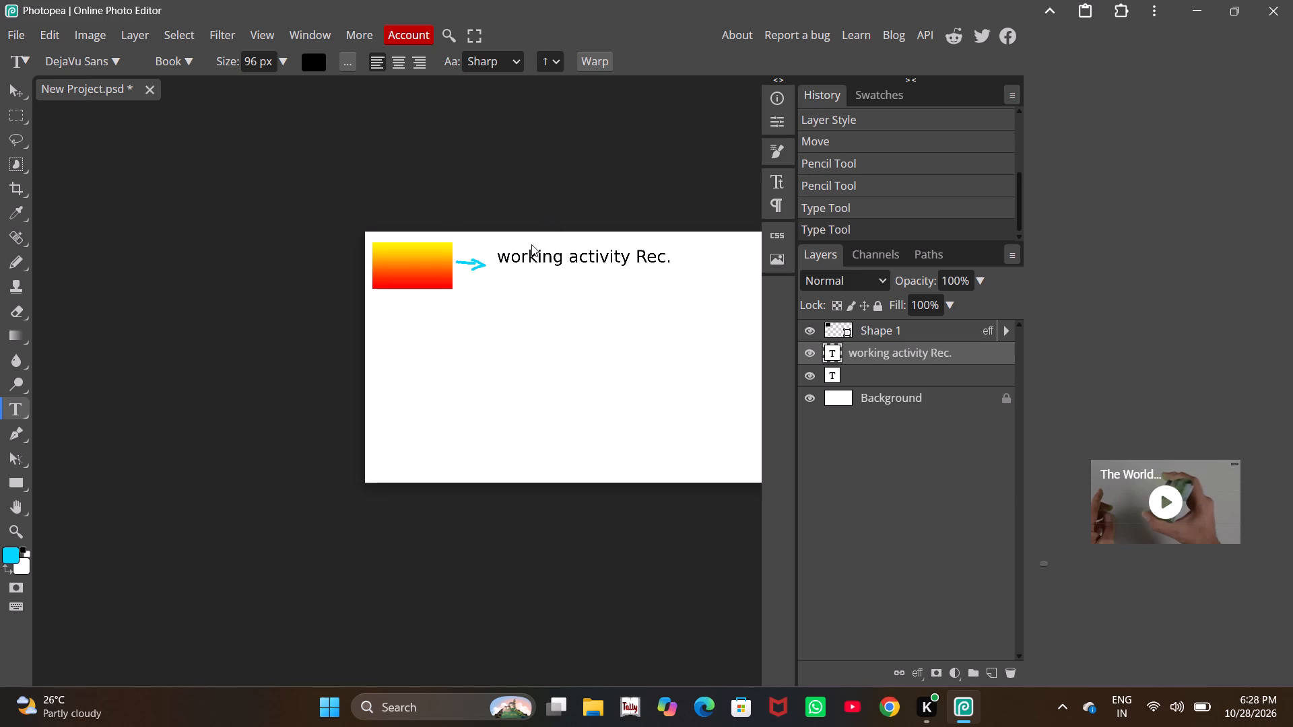
Move the "working activity Rec." label slightly down and left, level with the arrow's tip, and deselect it.
scroll(550, 250, "up", 7, "alt")
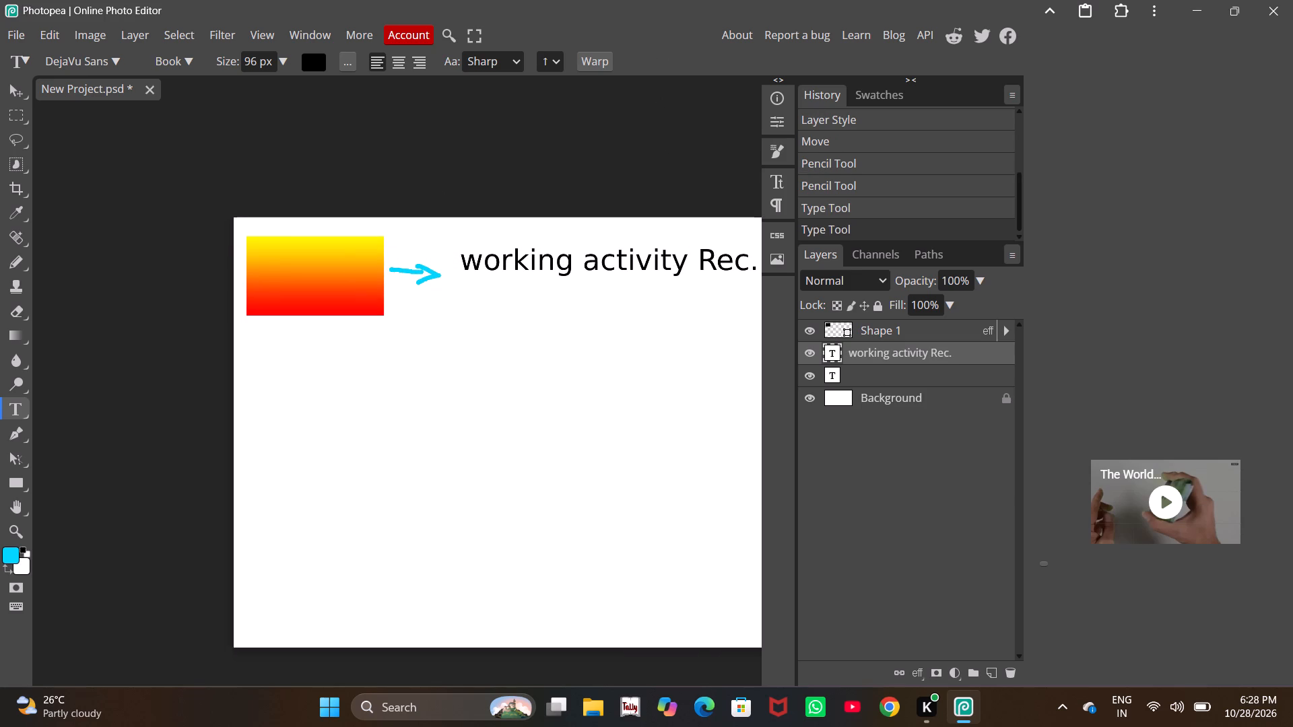
left_click(9, 87)
left_click_drag(579, 263, 576, 269)
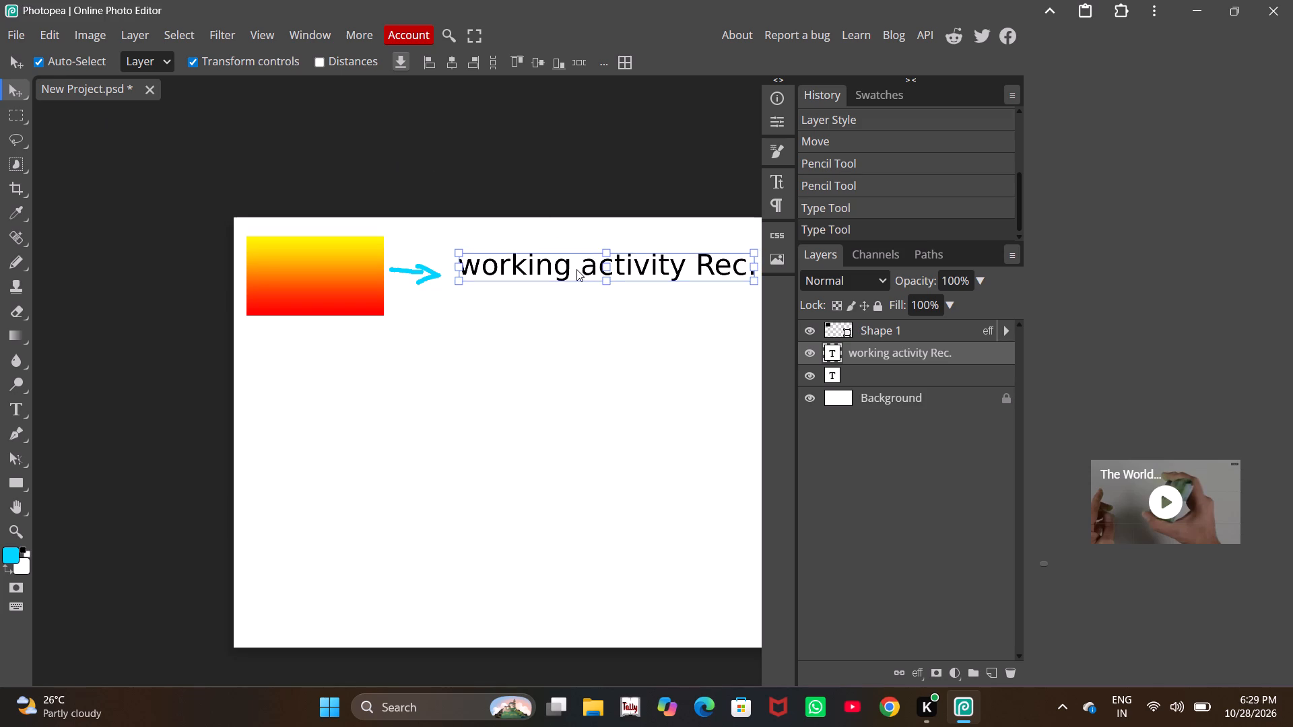
left_click_drag(576, 269, 568, 276)
scroll(568, 267, "up", 2, "ctrl")
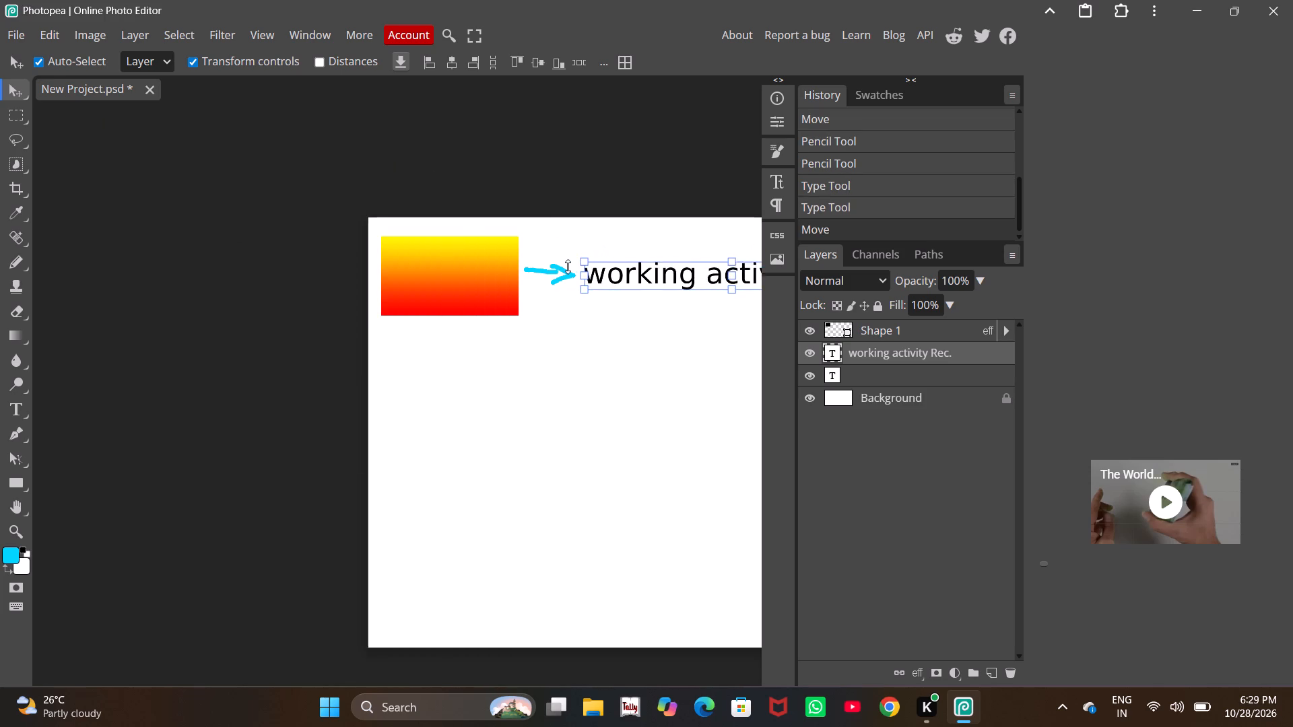
scroll(568, 267, "down", 4, "ctrl")
left_click(574, 224)
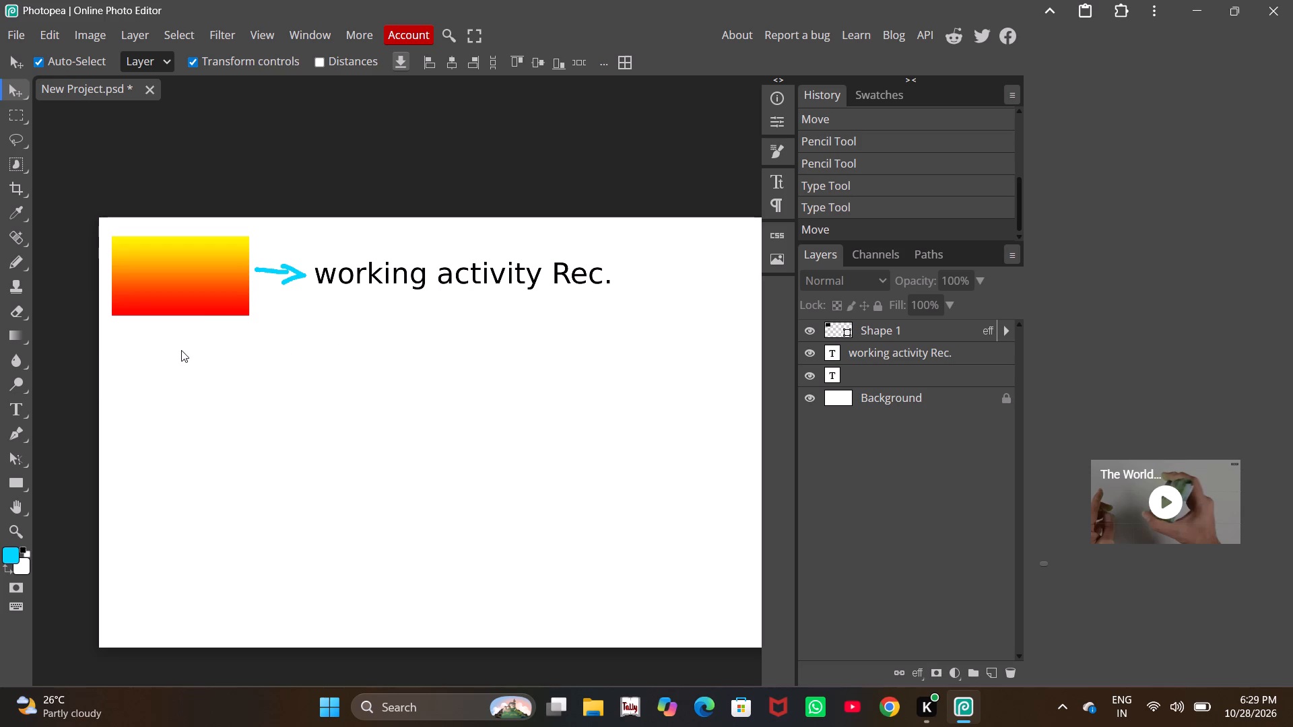
Select and copy the gradient rectangle, and nudge it slightly left and down.
left_click(173, 304)
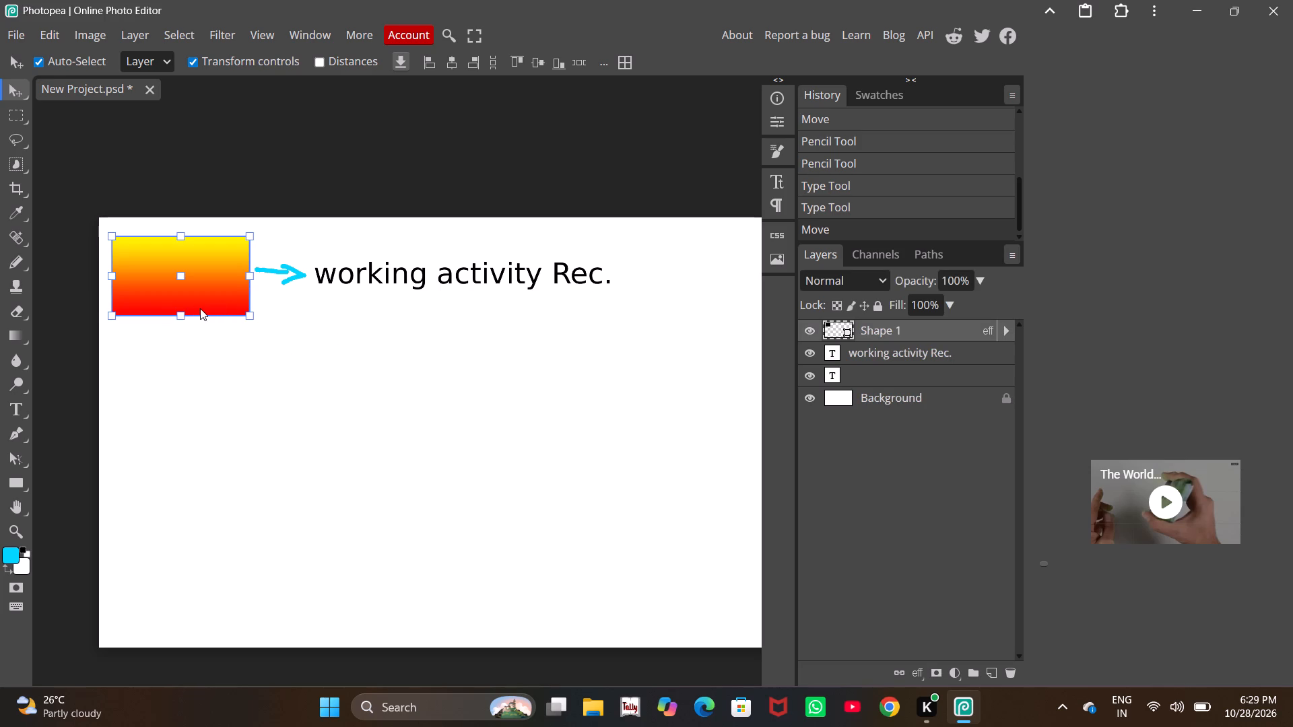
key("ctrl+c")
left_click(200, 284)
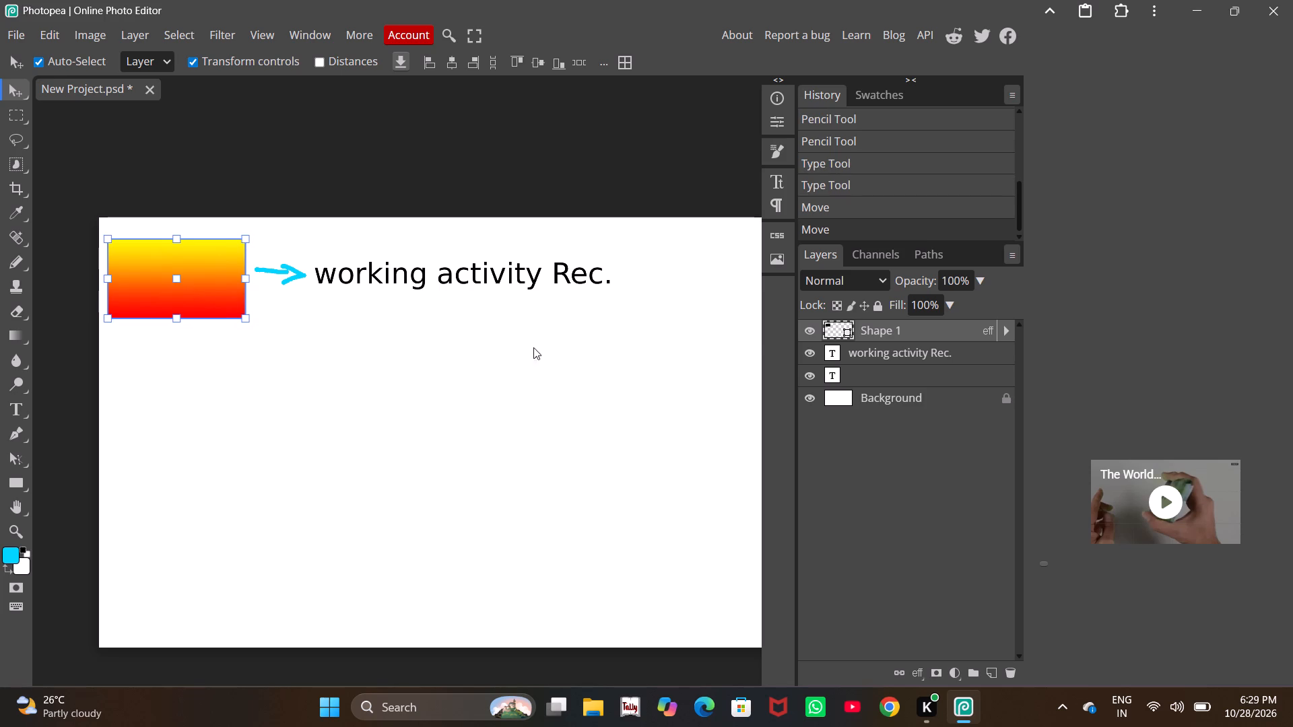
Duplicate the Shape 1 layer and place the copied gradient rectangle directly below the original, nearly aligned with its left edge.
right_click(908, 334)
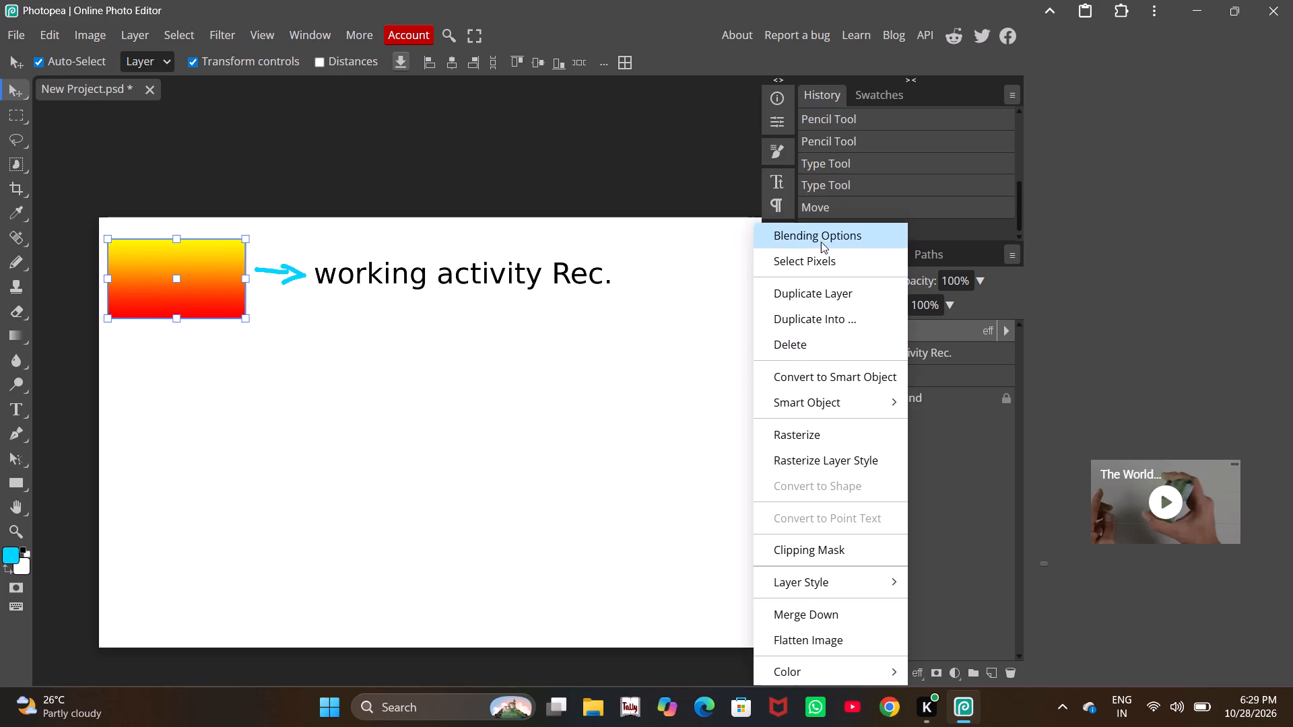
left_click(812, 296)
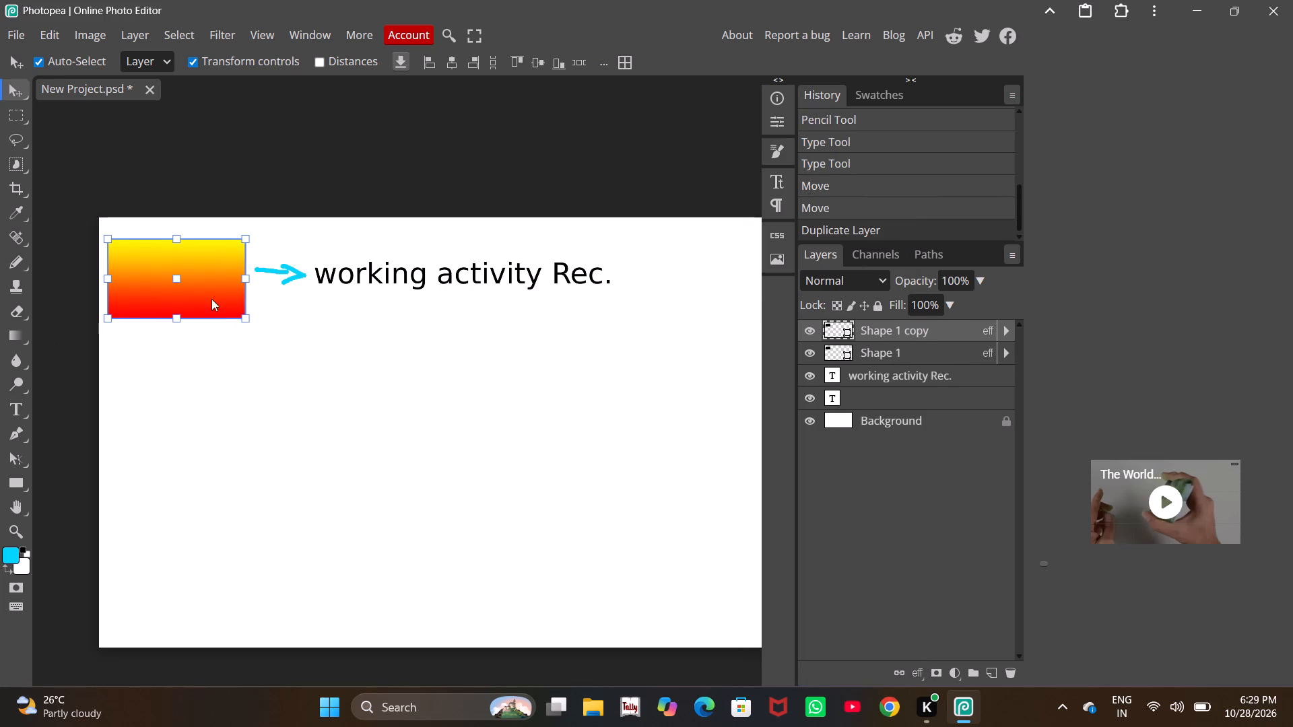
left_click_drag(220, 283, 220, 399)
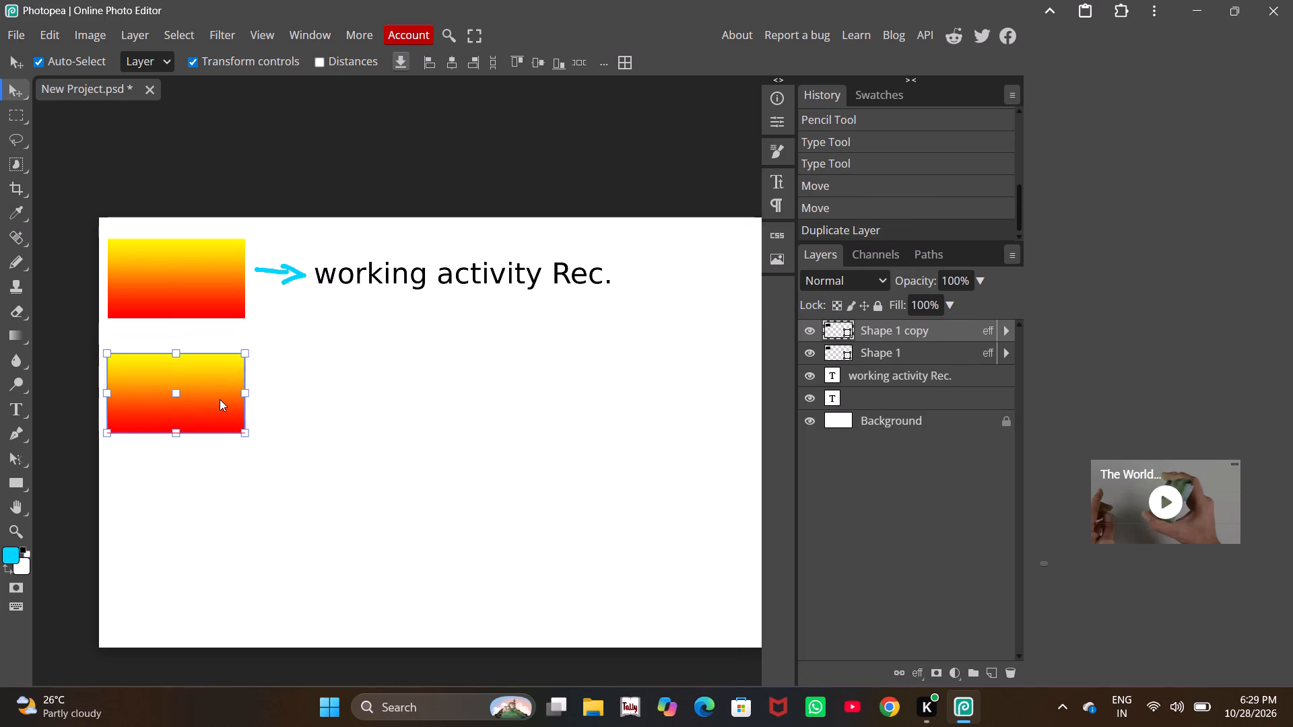
left_click_drag(220, 399, 217, 389)
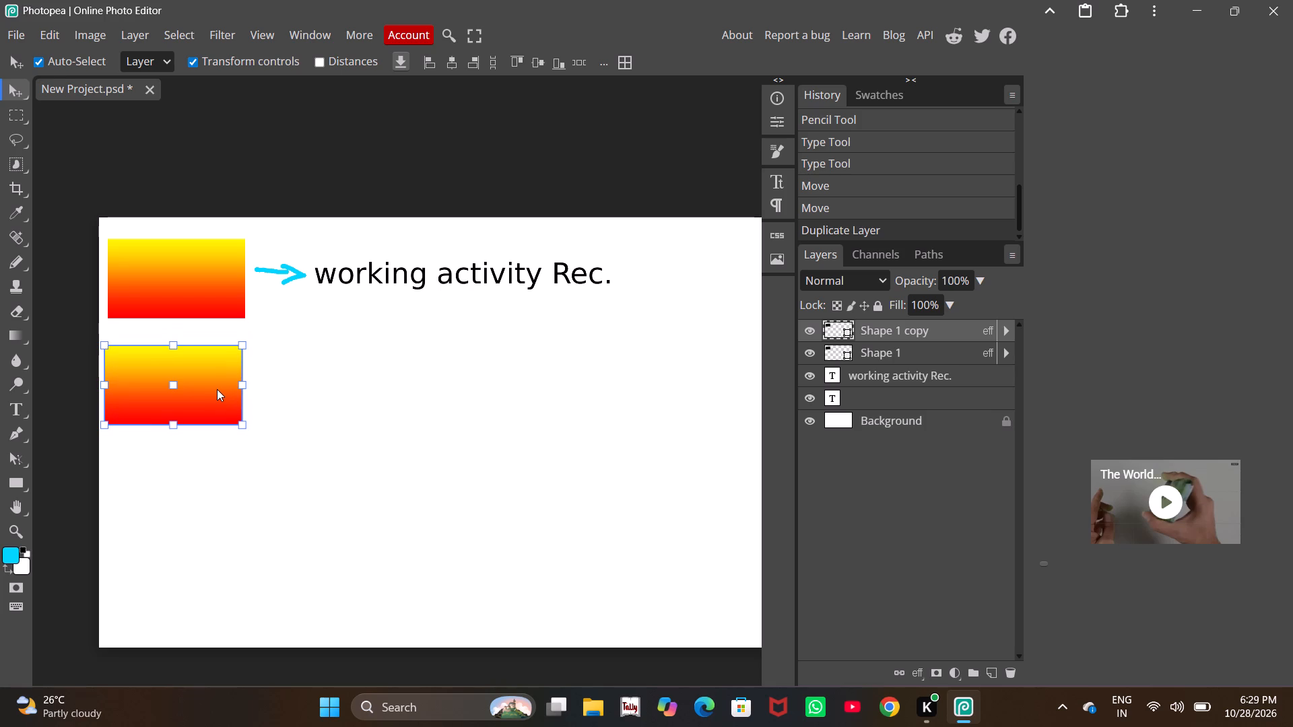
left_click_drag(217, 389, 222, 389)
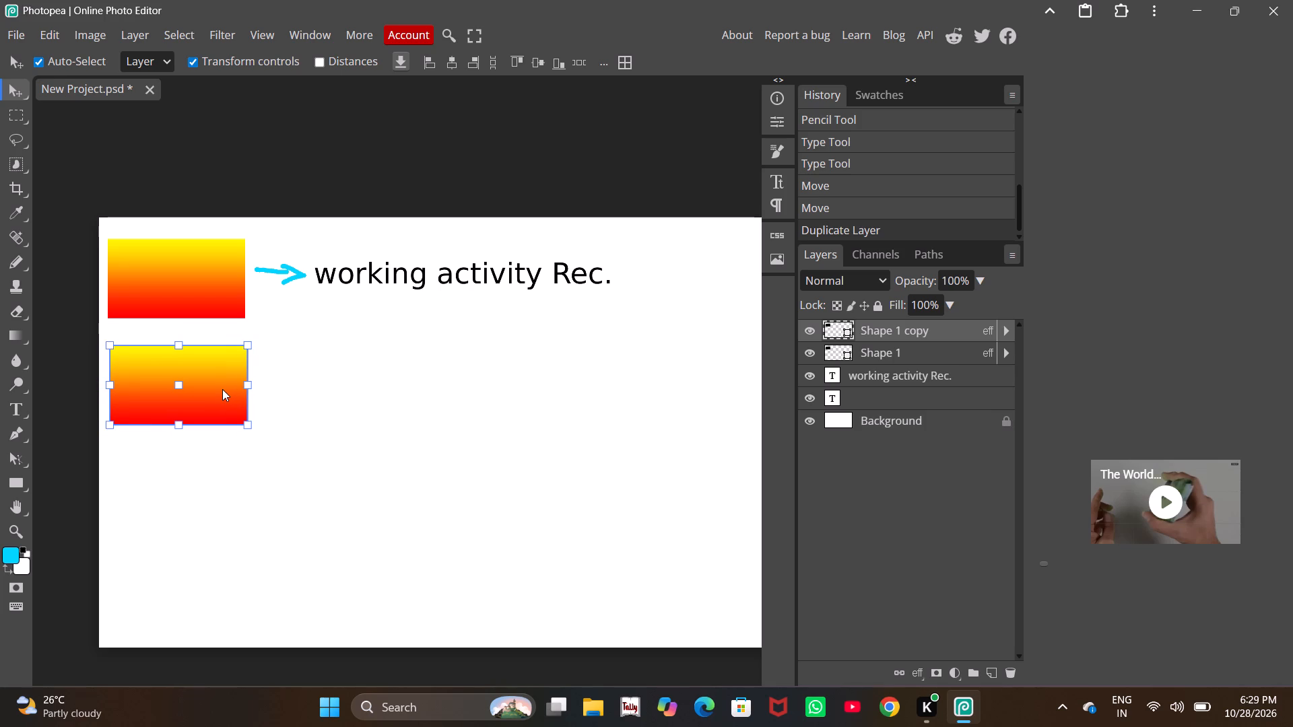
left_click_drag(222, 389, 218, 388)
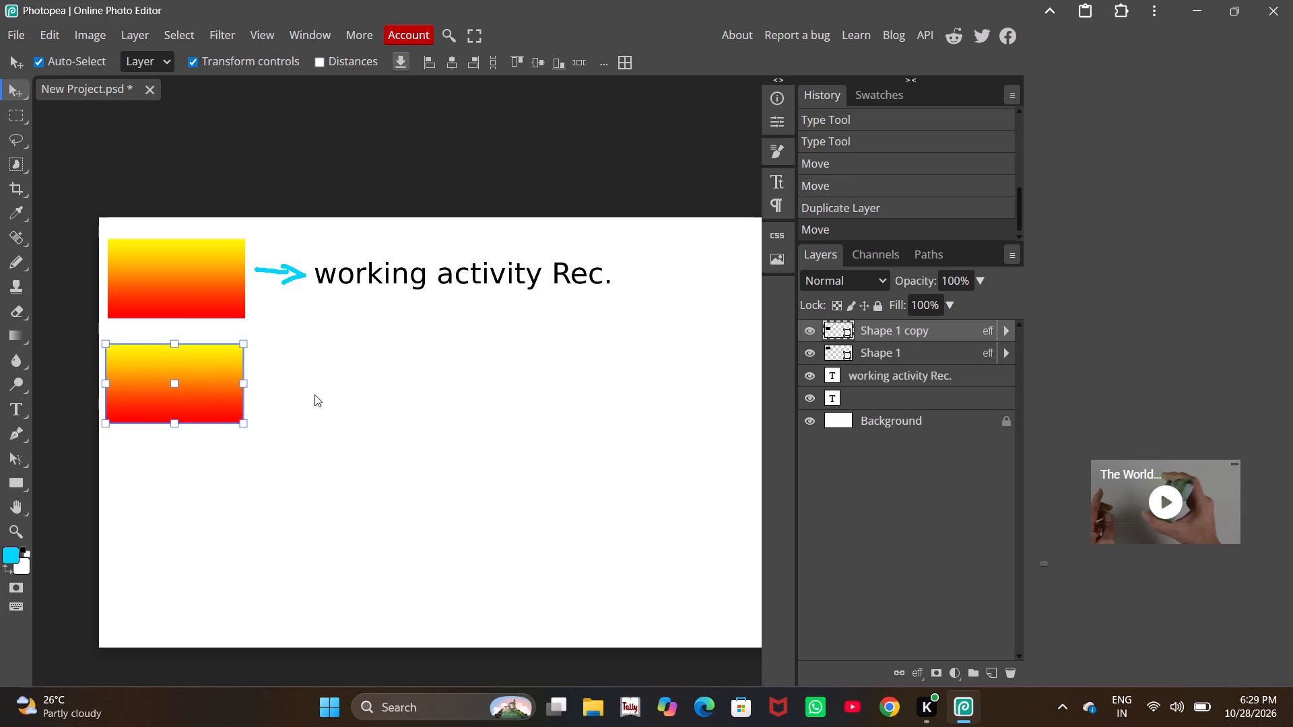
Change the red stop of the lower rectangle's (Shape 1 copy) Gradient Overlay to cyan 00ffec and apply the layer style.
right_click(884, 326)
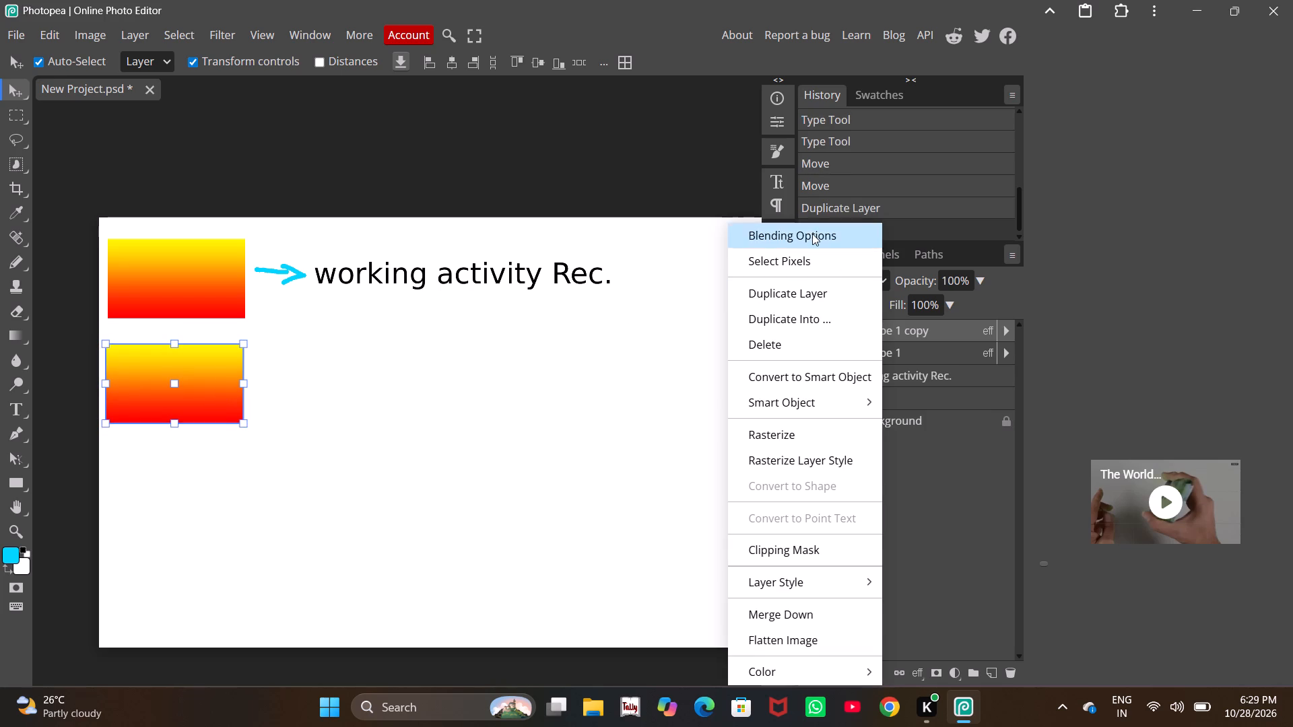
left_click(810, 232)
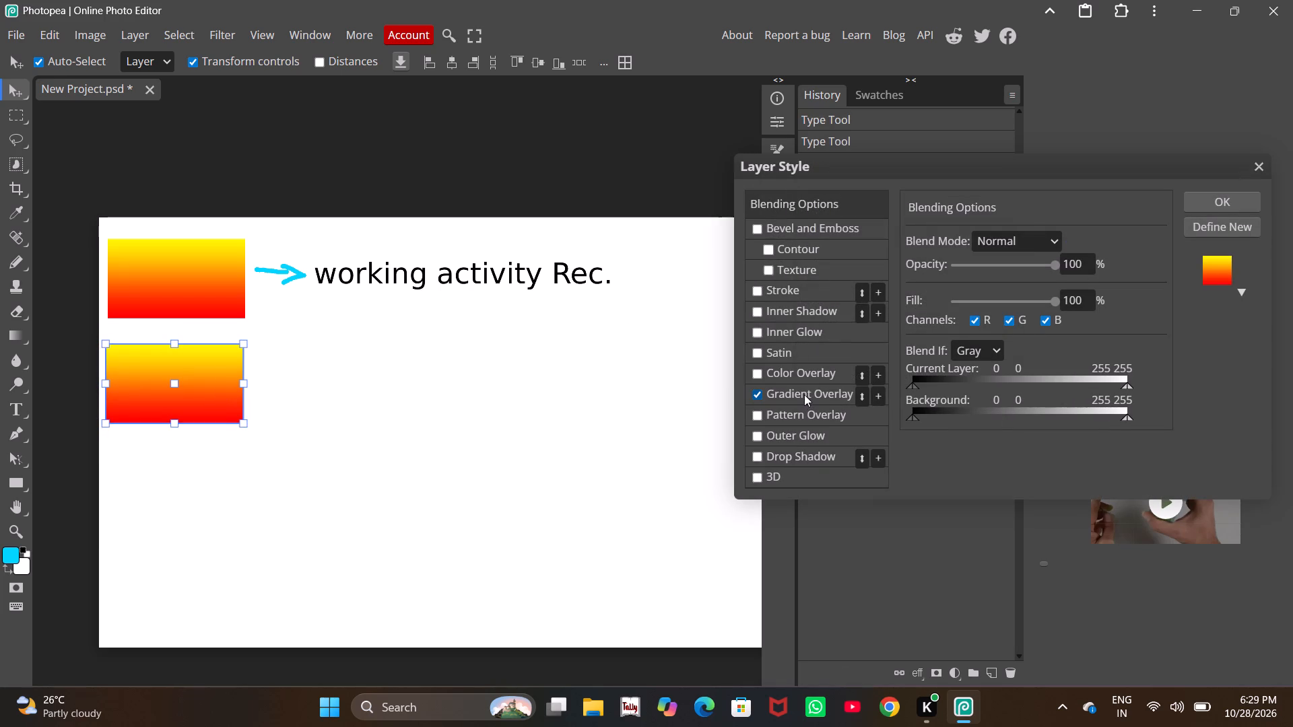
left_click(801, 392)
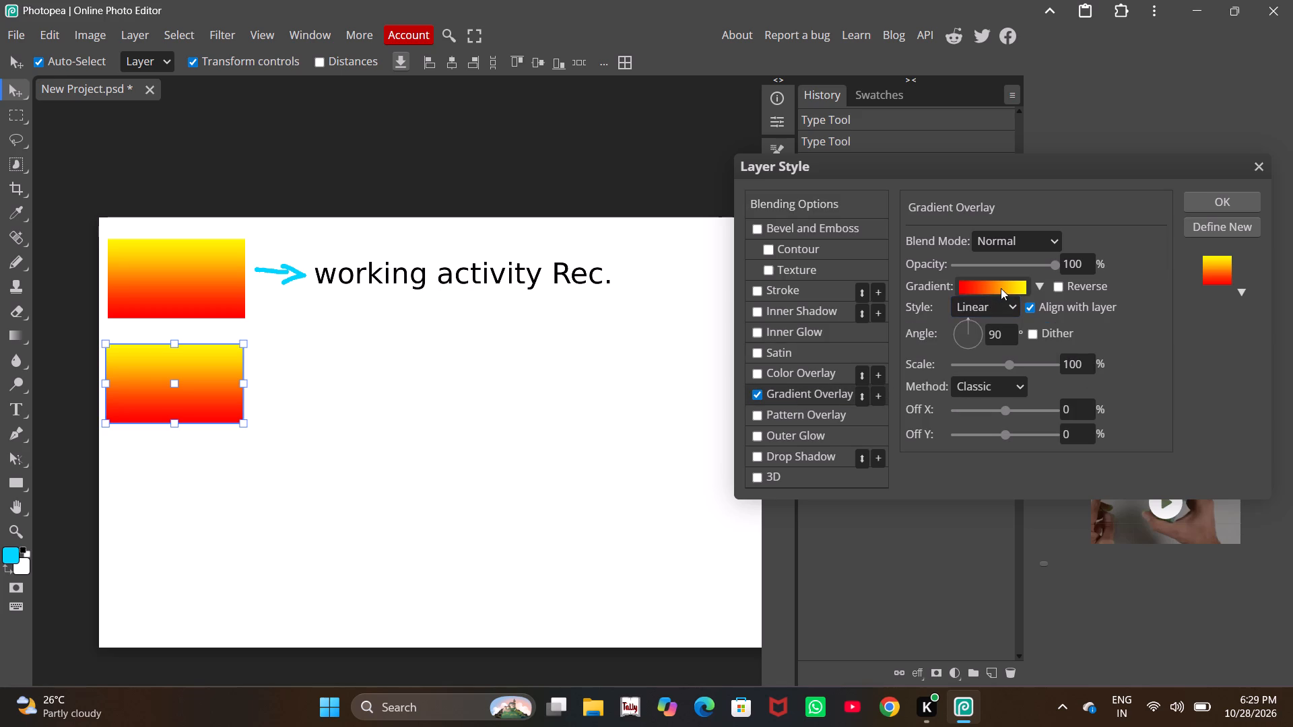
left_click(1014, 284)
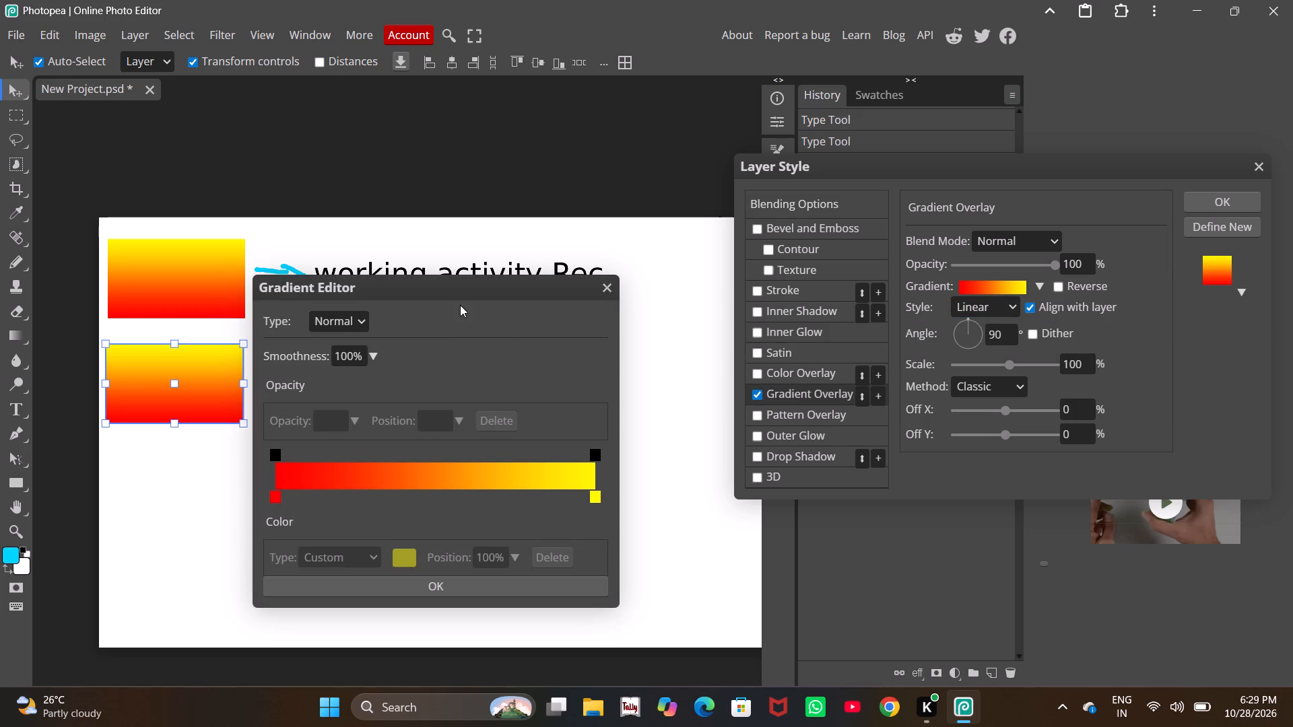
left_click_drag(460, 285, 998, 209)
left_click_drag(998, 209, 1007, 194)
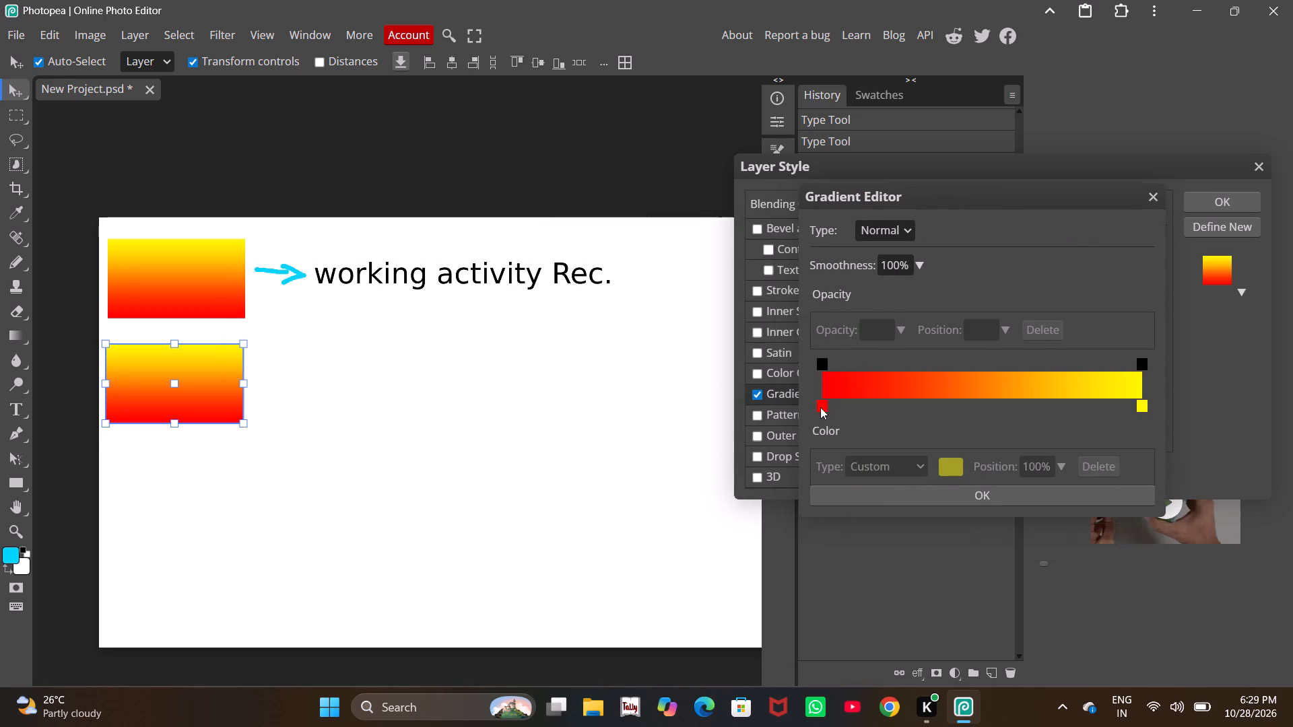
left_click(818, 409)
left_click(950, 460)
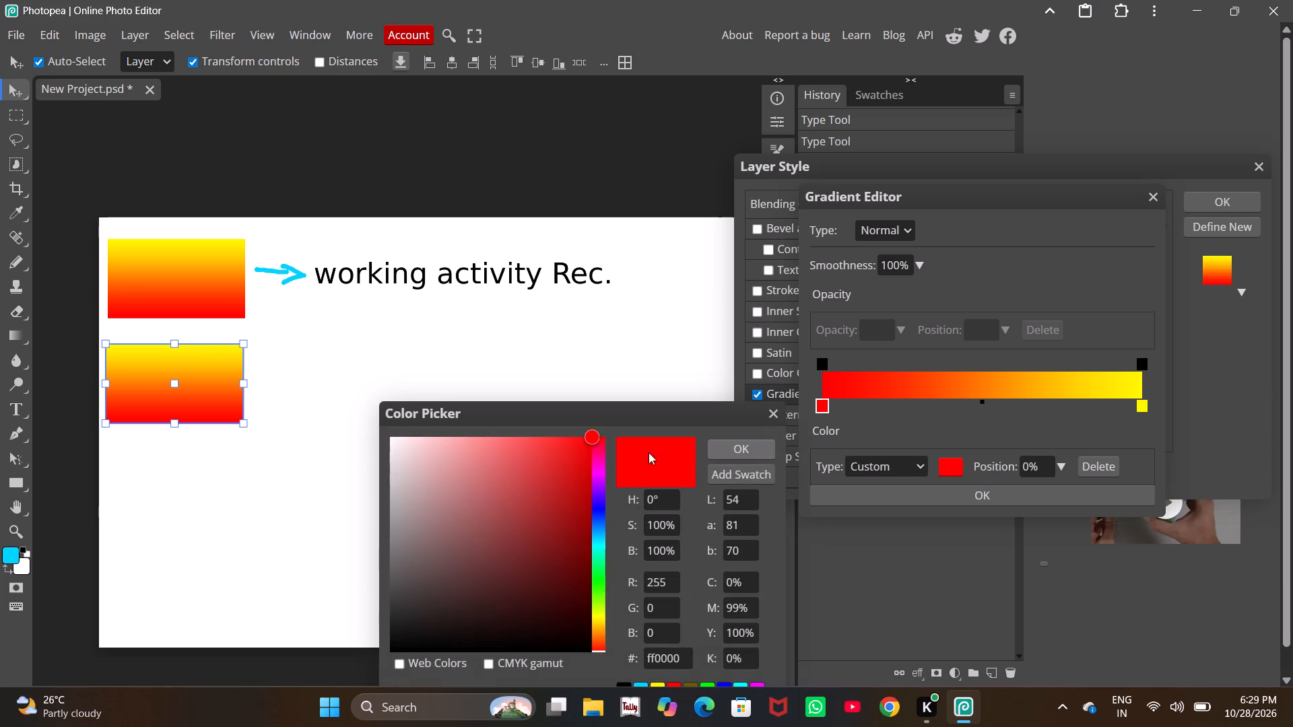
left_click(595, 539)
left_click_drag(595, 539, 595, 541)
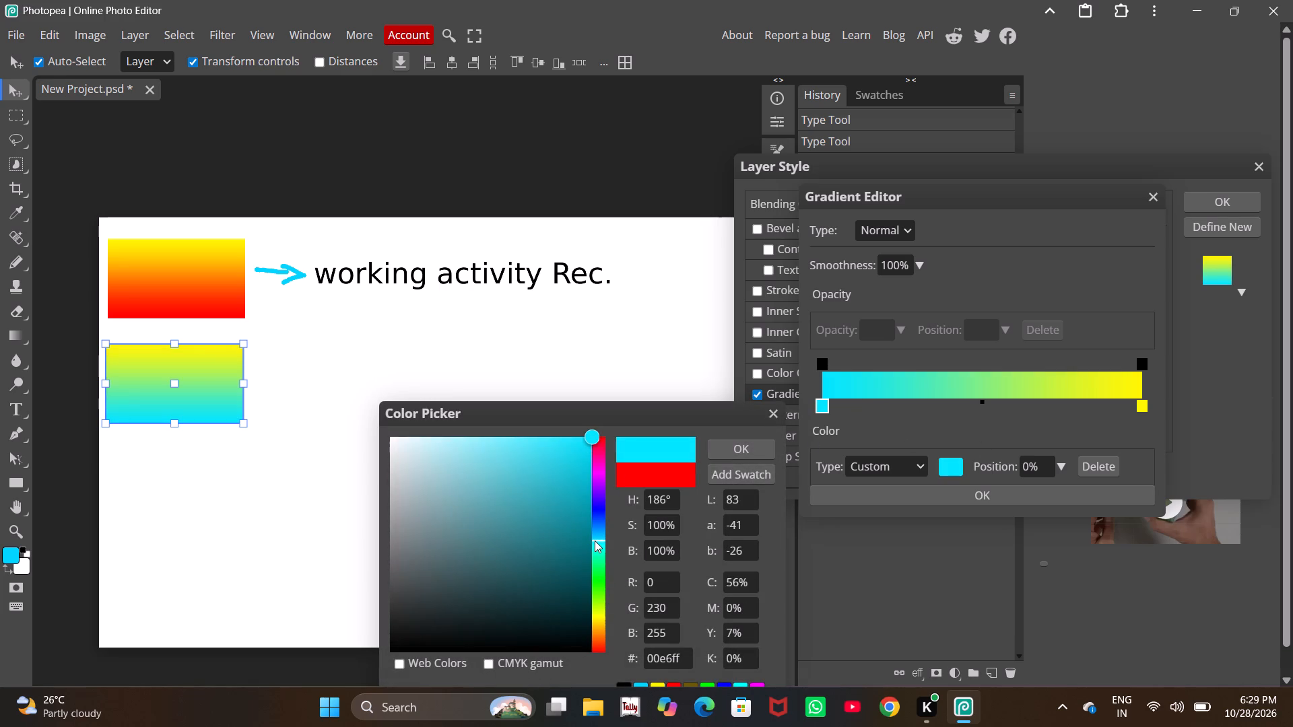
left_click_drag(595, 541, 608, 604)
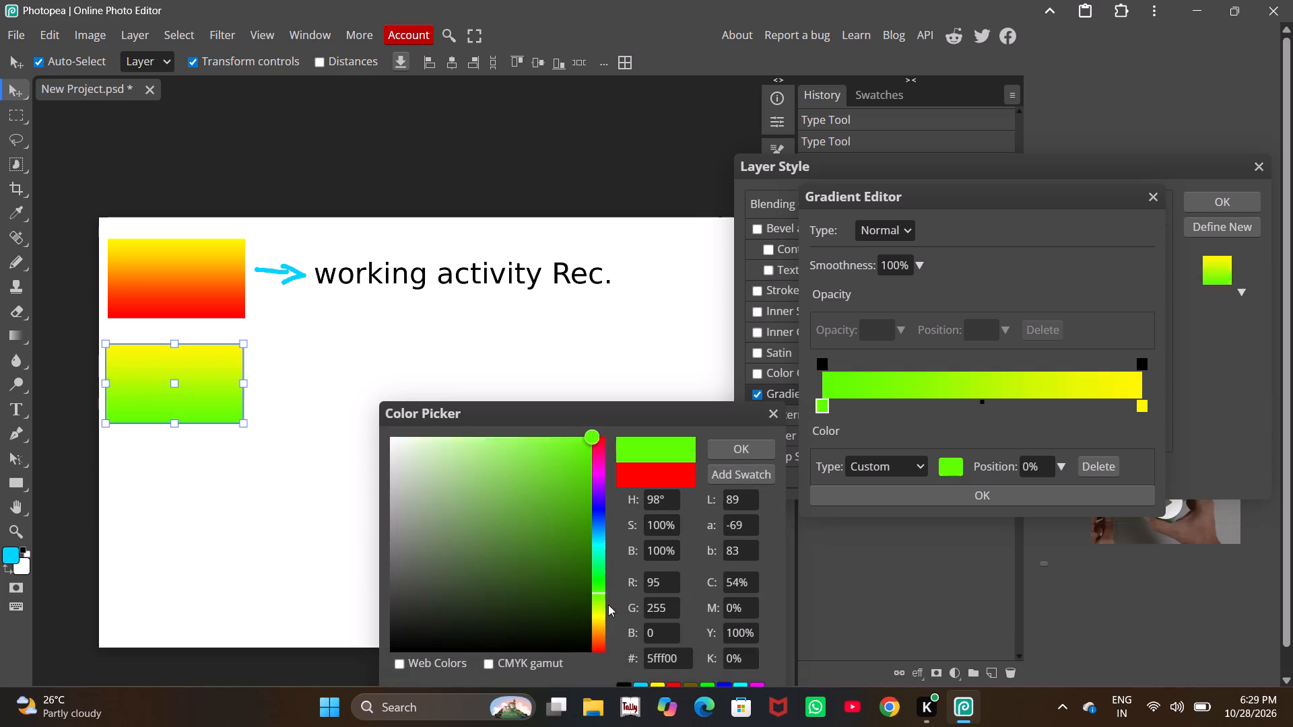
left_click_drag(608, 604, 597, 632)
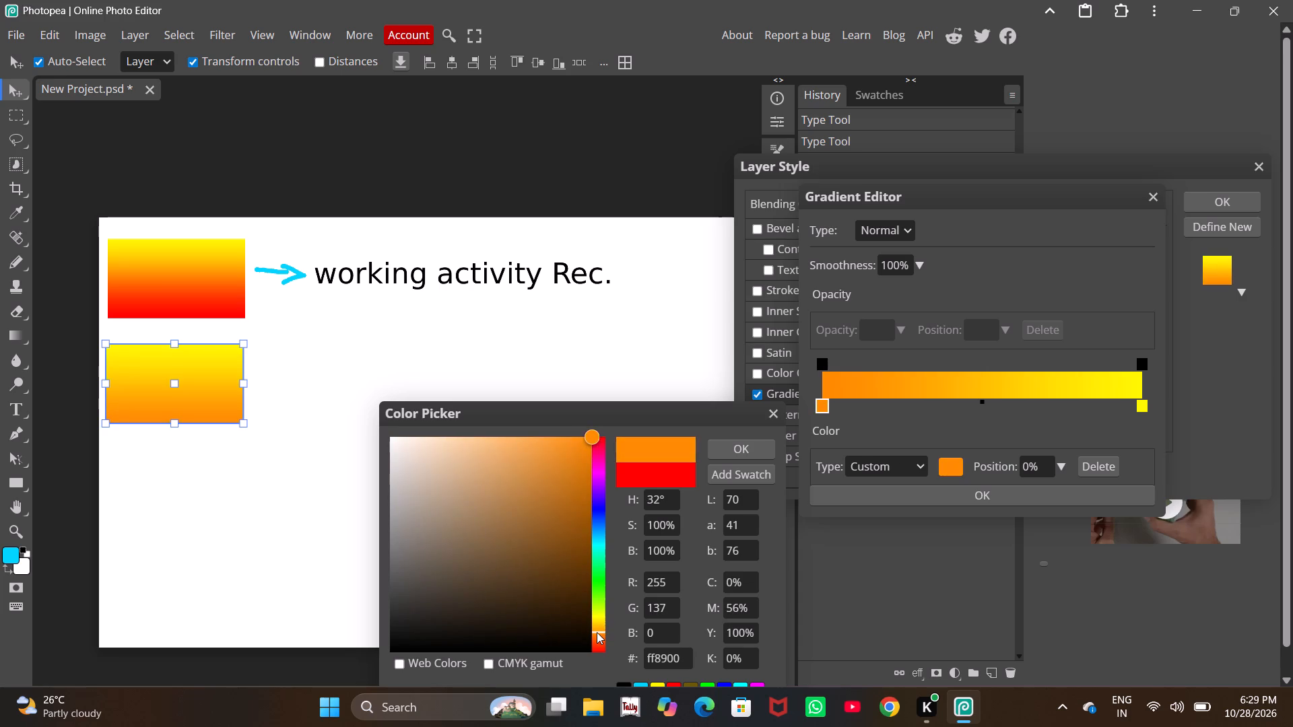
left_click_drag(597, 632, 597, 543)
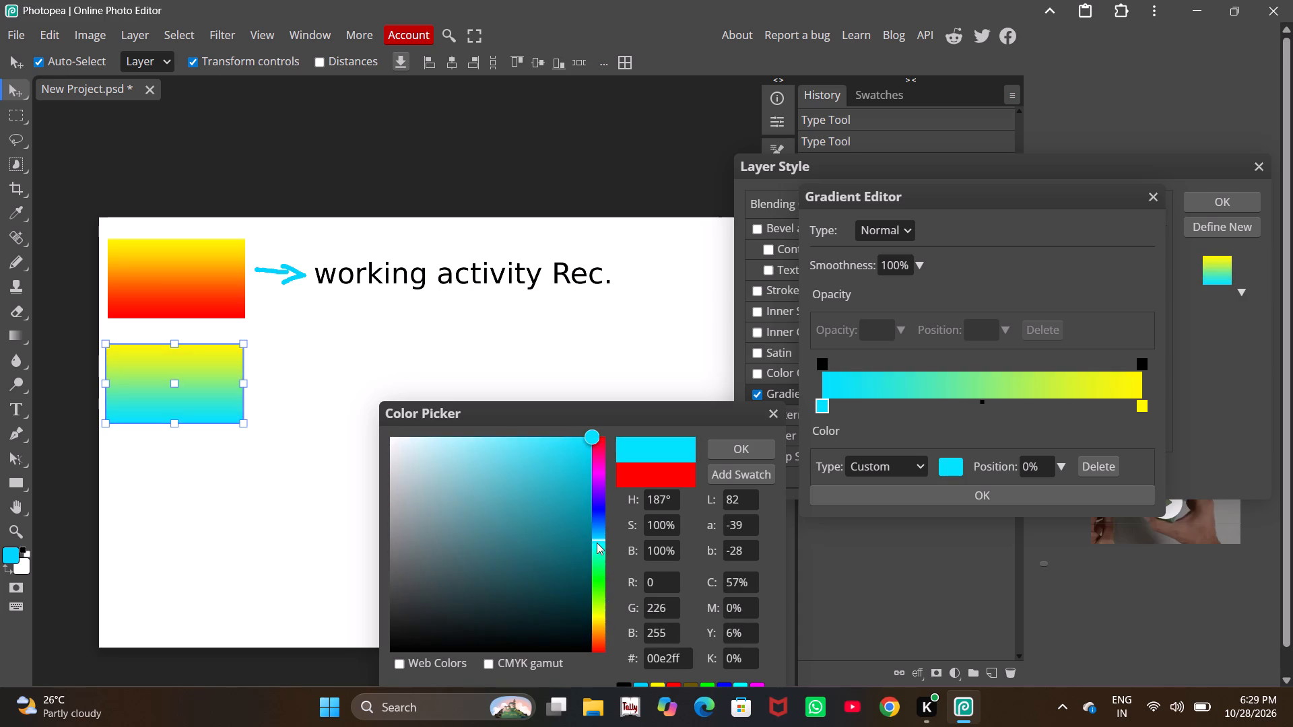
left_click_drag(597, 543, 597, 547)
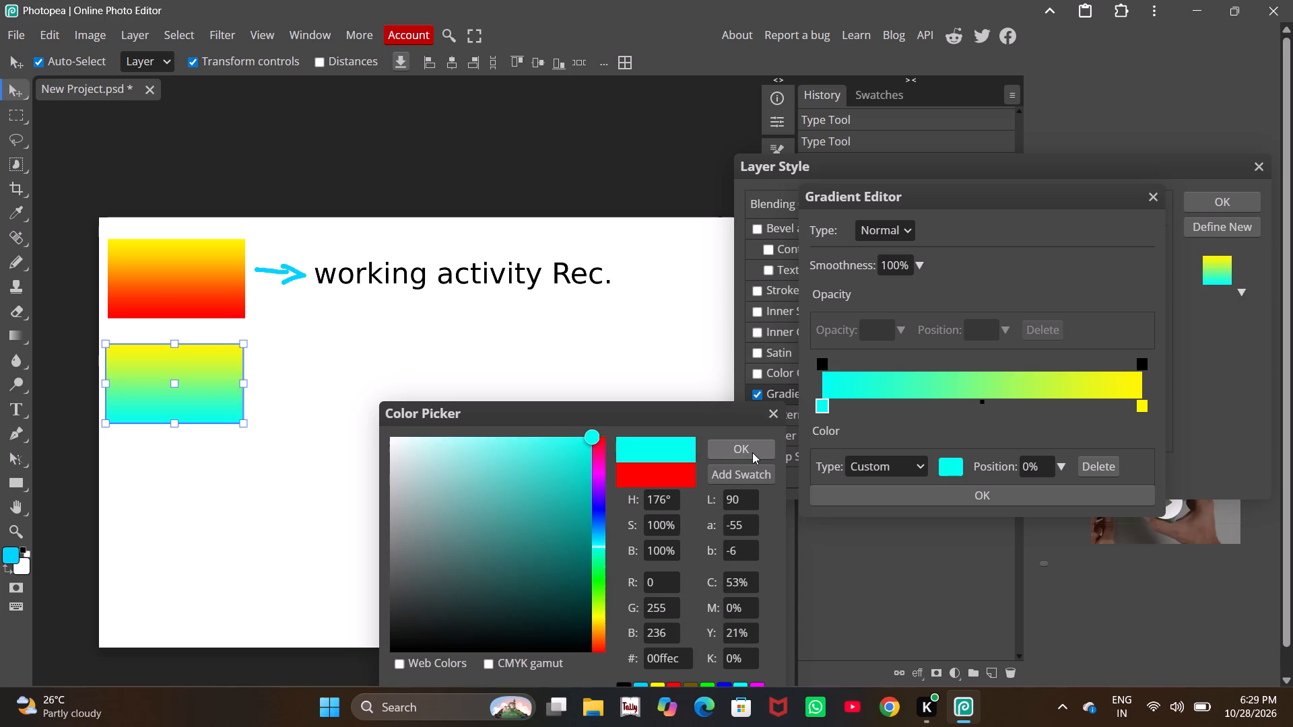
left_click(752, 452)
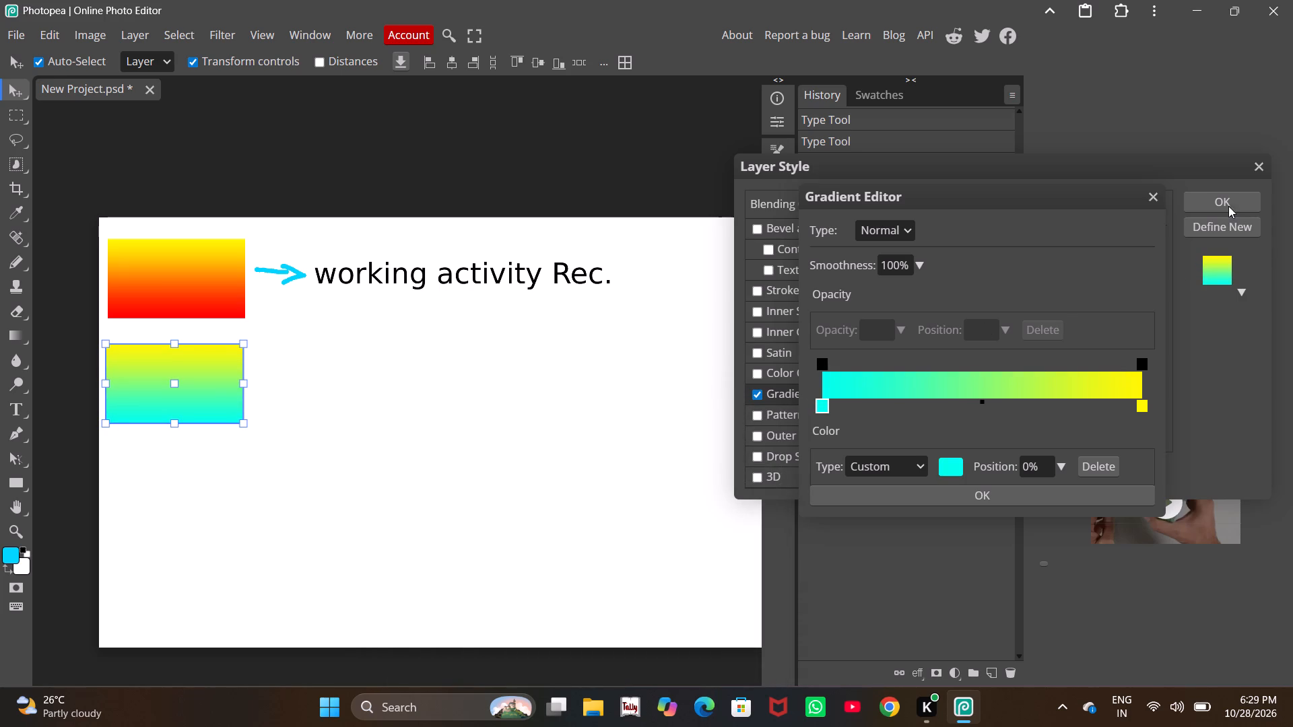
left_click(1222, 202)
left_click(999, 491)
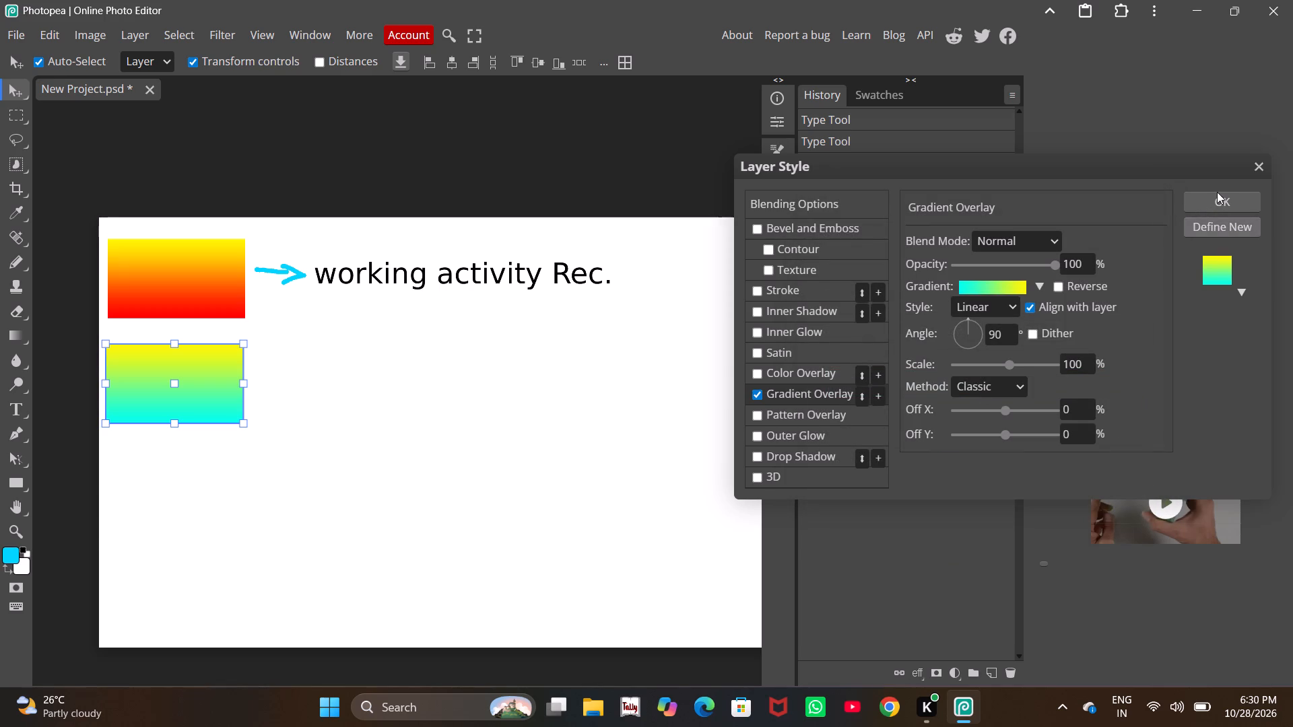
left_click(1217, 197)
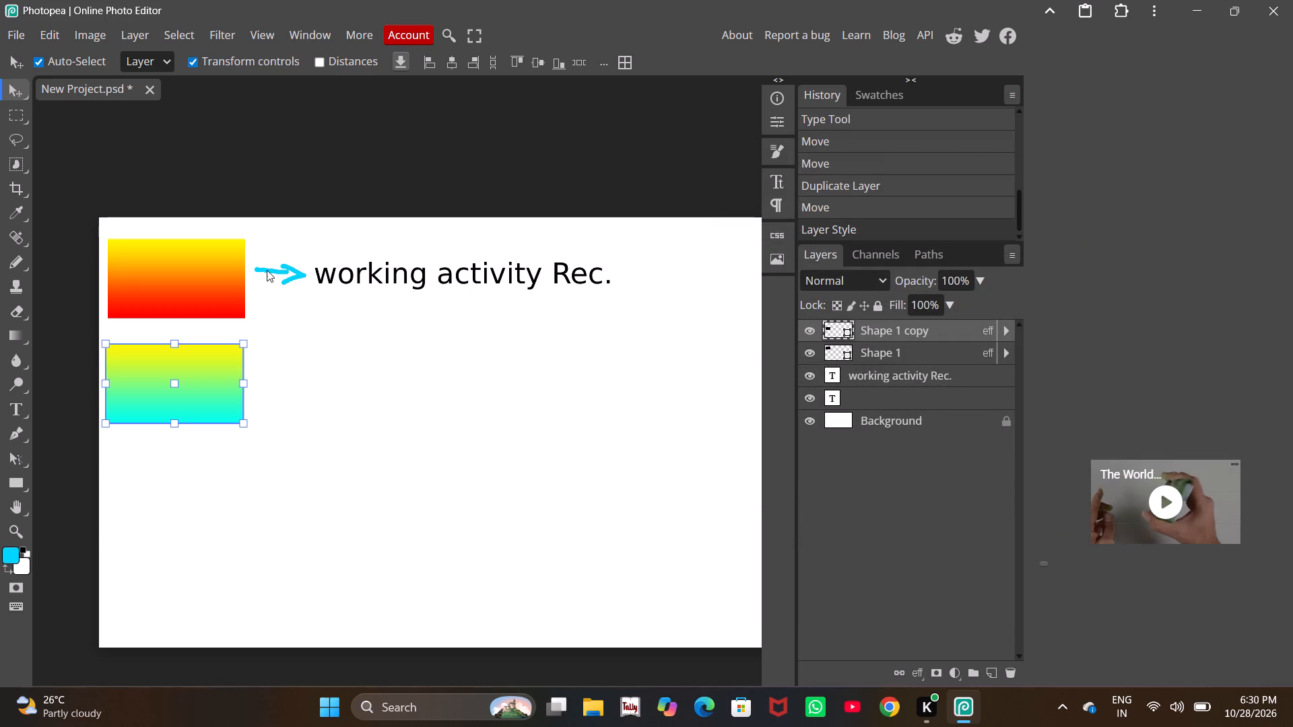
Draw a cyan arrow with the Pencil tool on the Background layer, pointing right from beside the yellow-to-cyan rectangle.
left_click(17, 256)
scroll(267, 424, "up", 8, "alt")
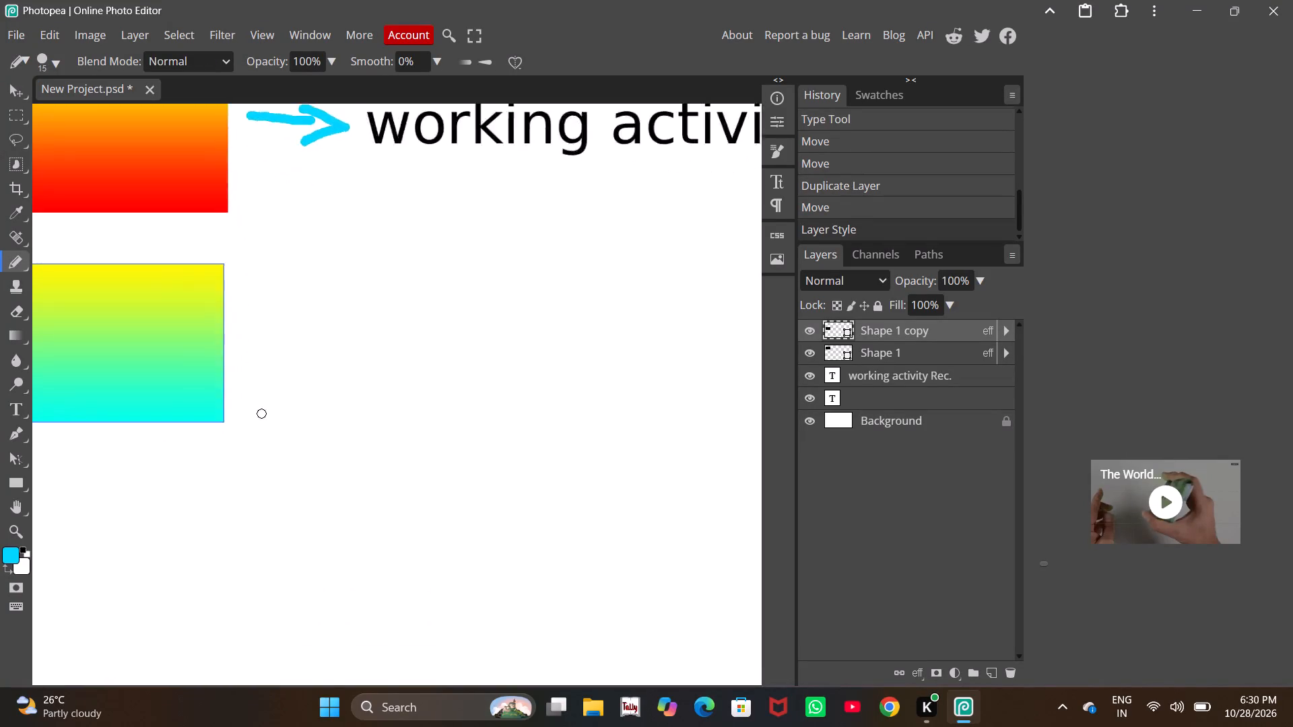
scroll(261, 411, "up", 4, "alt")
scroll(257, 301, "up", 4, "alt")
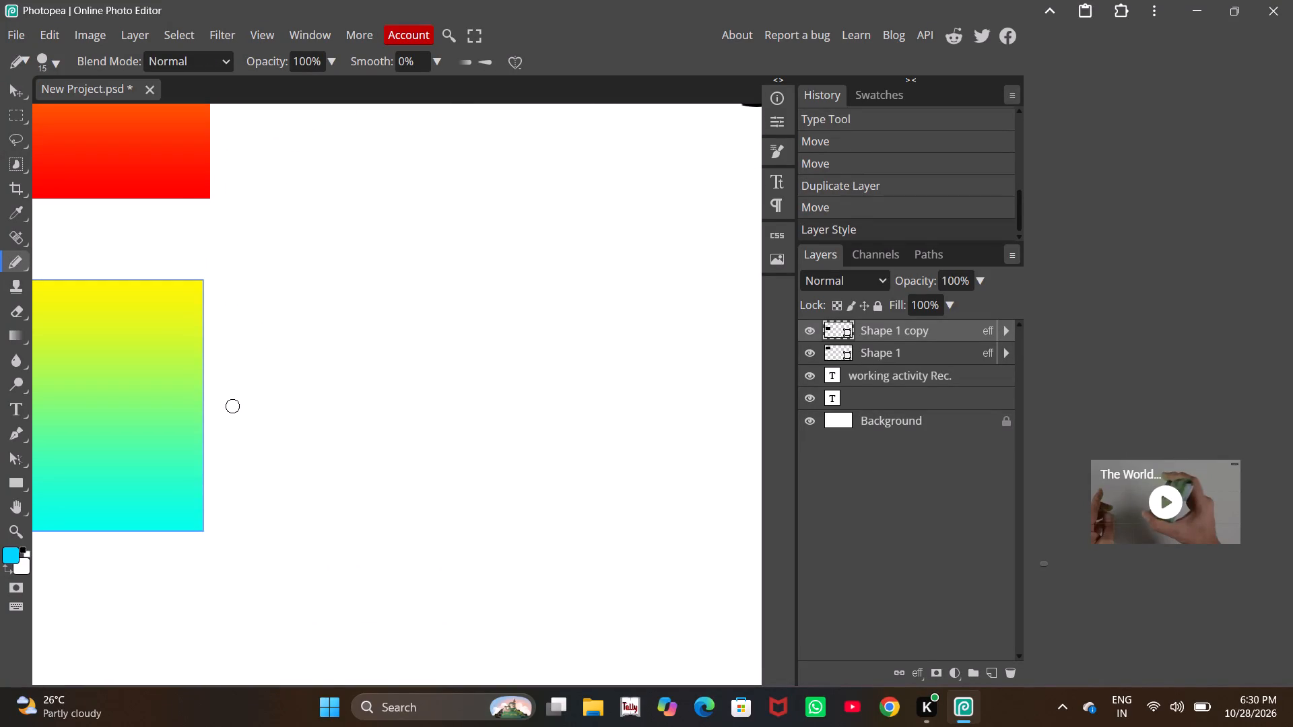
left_click_drag(225, 415, 248, 415)
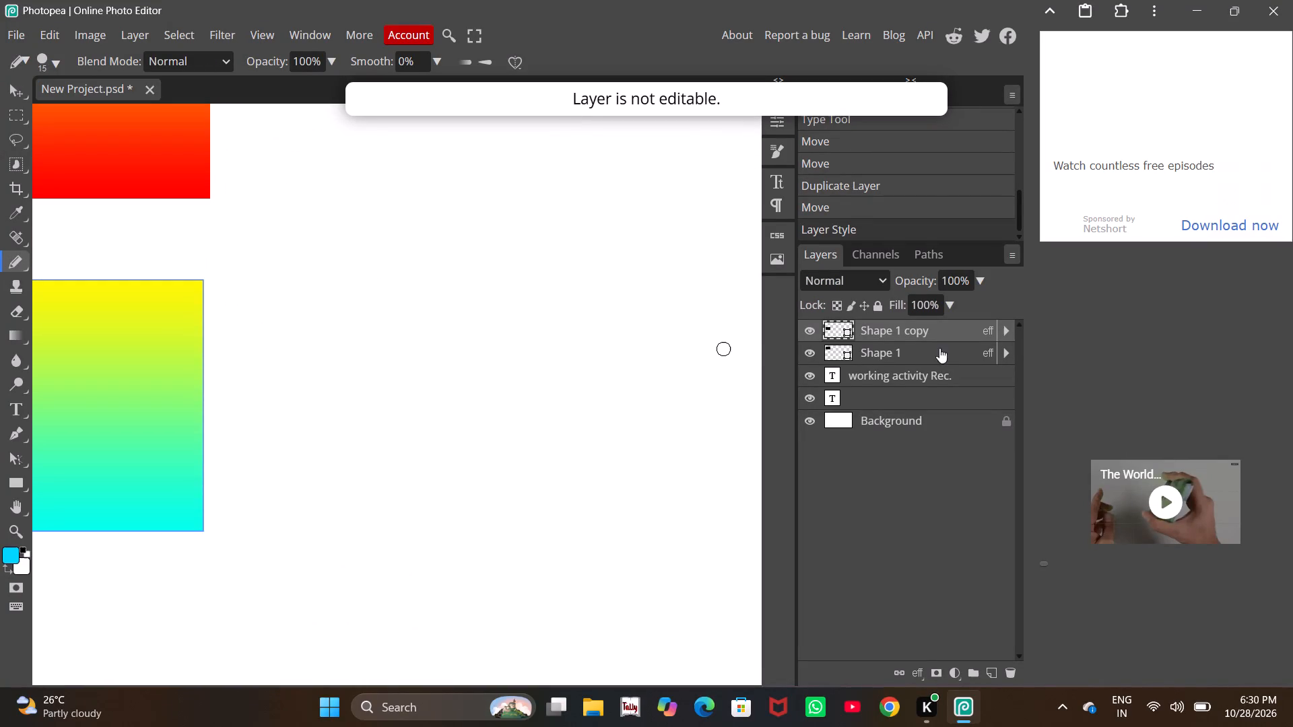
double_click(840, 416)
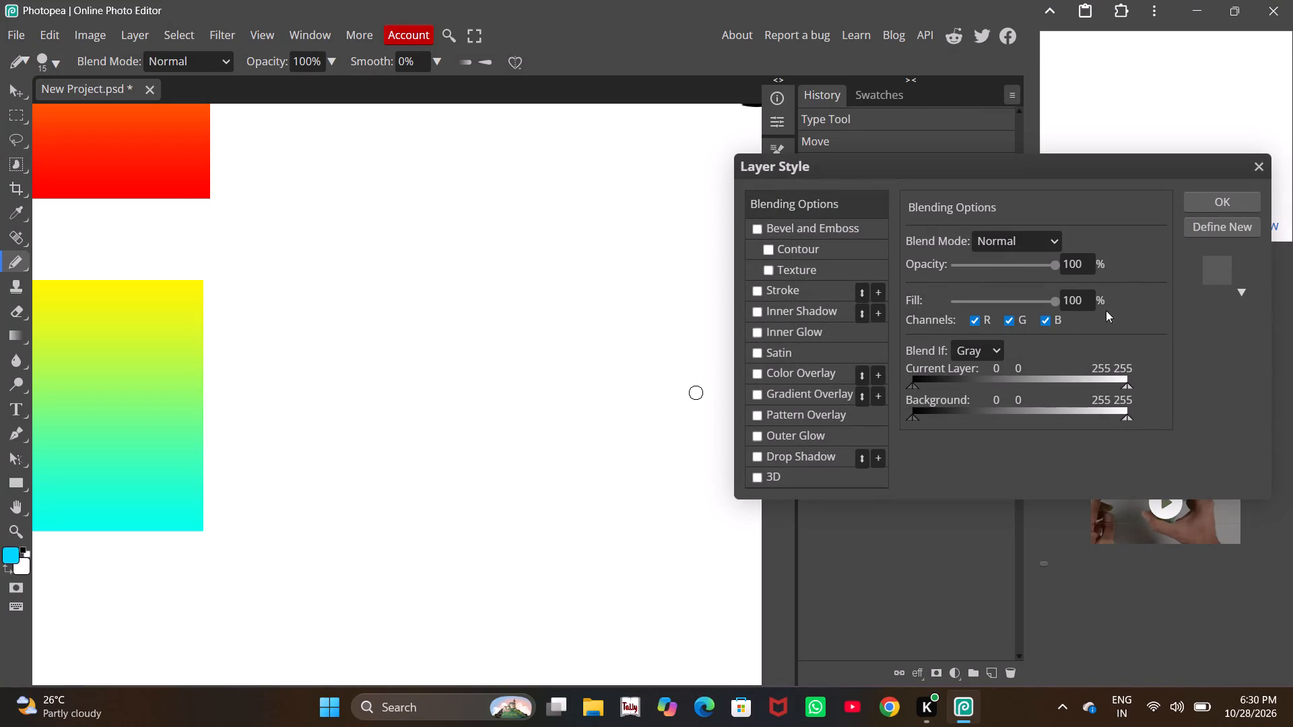
left_click(1211, 207)
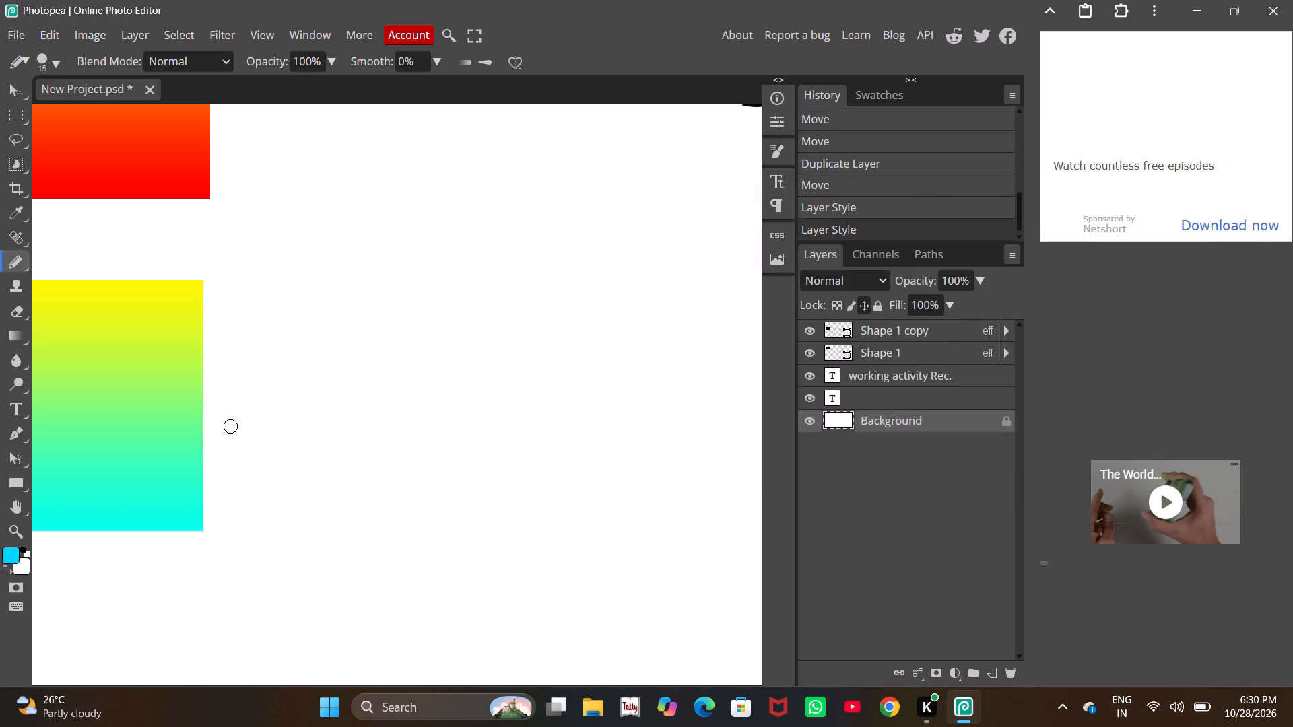
left_click_drag(226, 427, 300, 427)
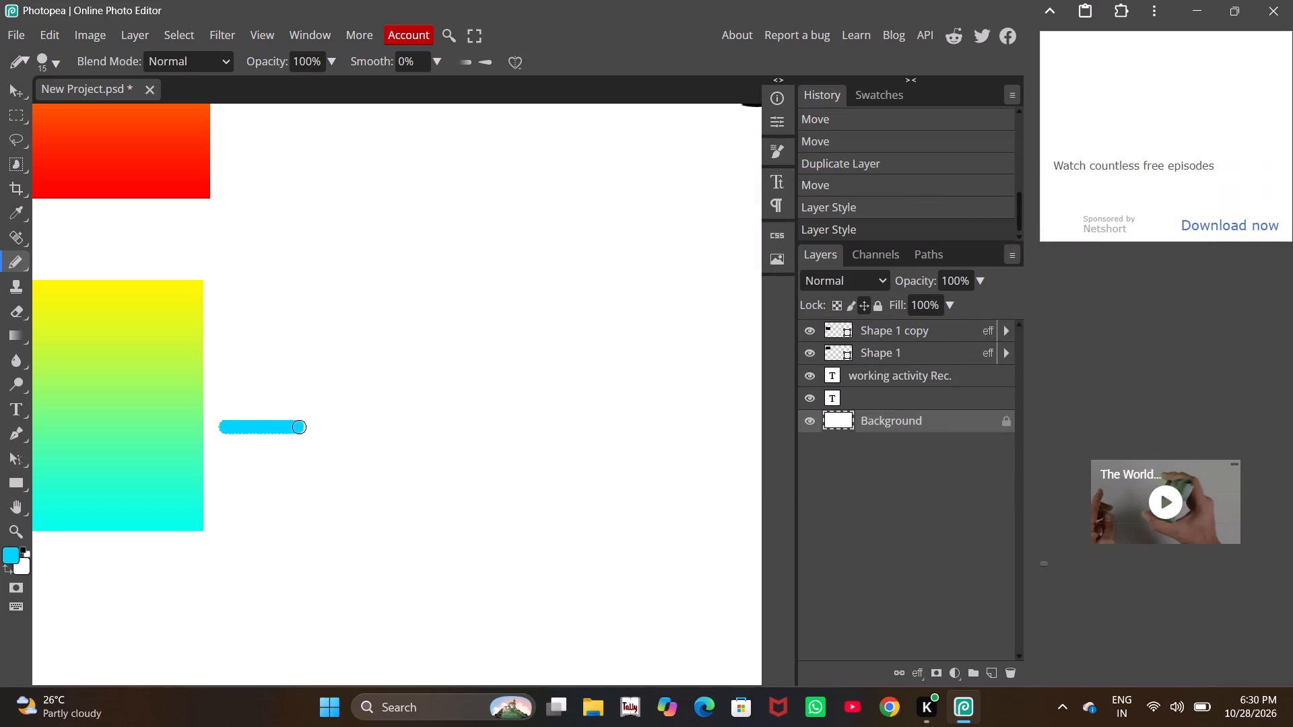
left_click_drag(300, 427, 327, 423)
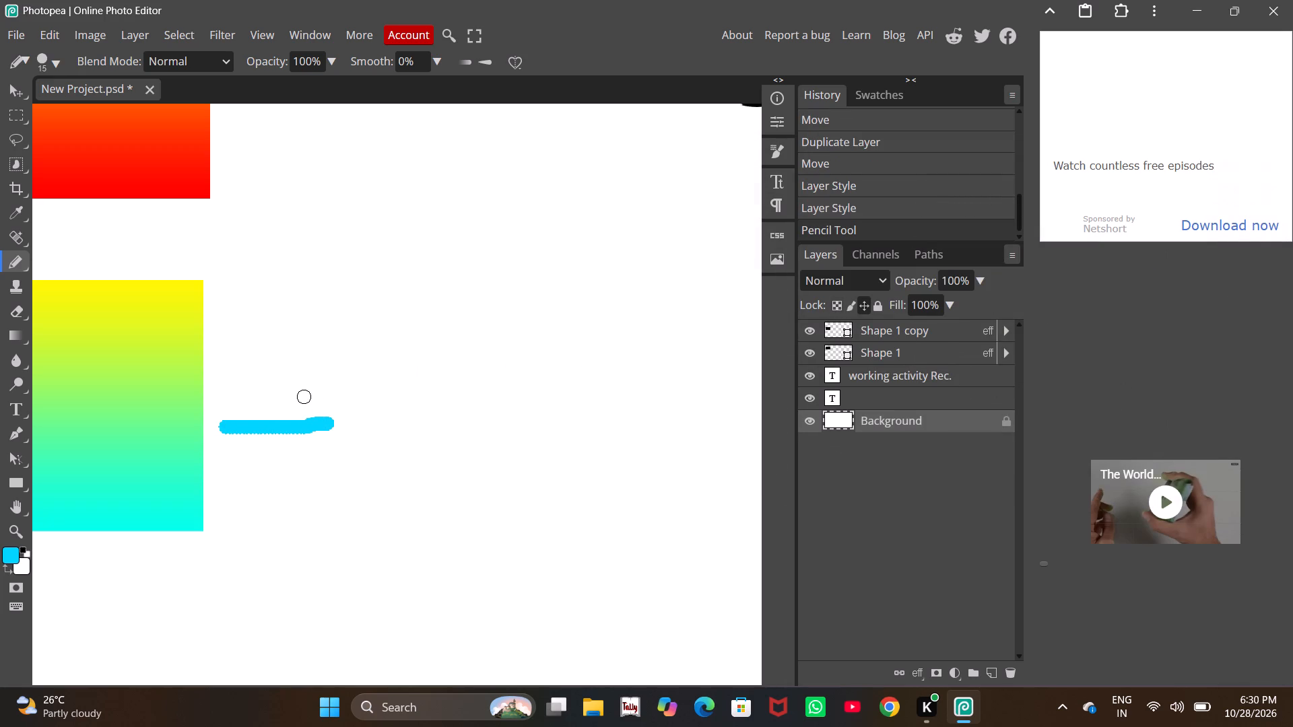
left_click_drag(304, 396, 307, 442)
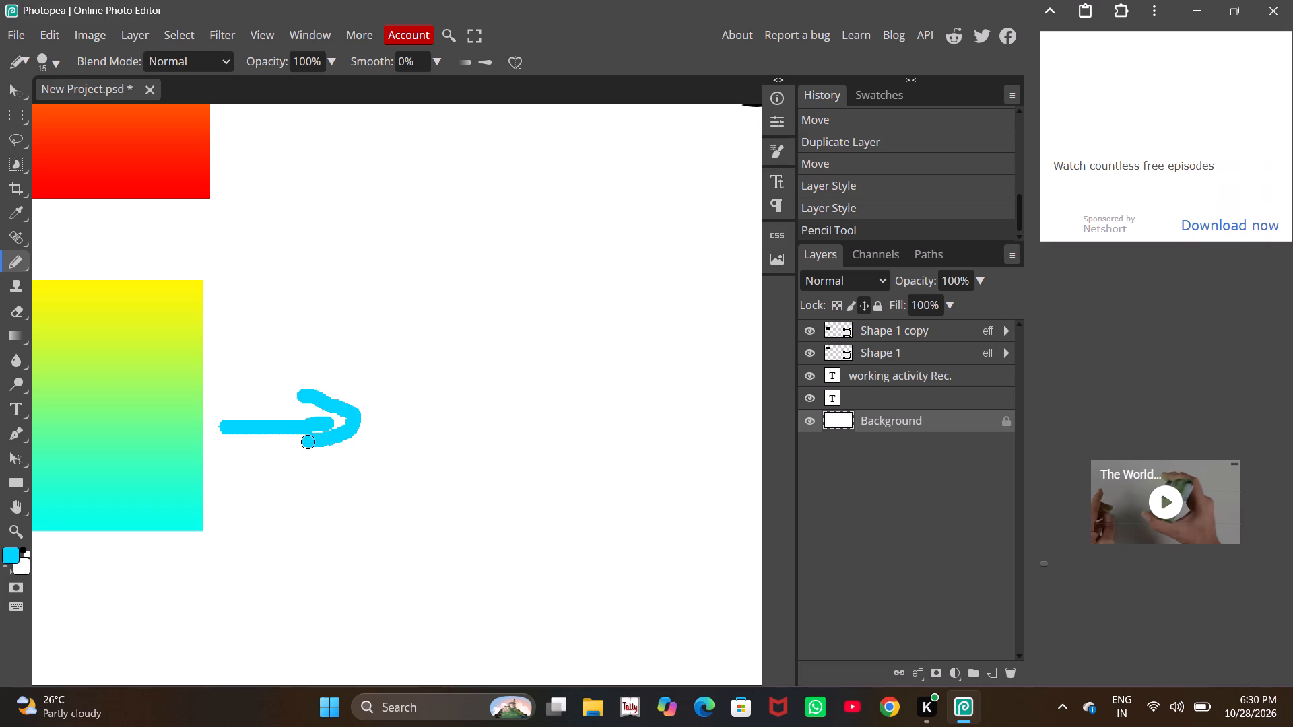
left_click_drag(307, 442, 284, 452)
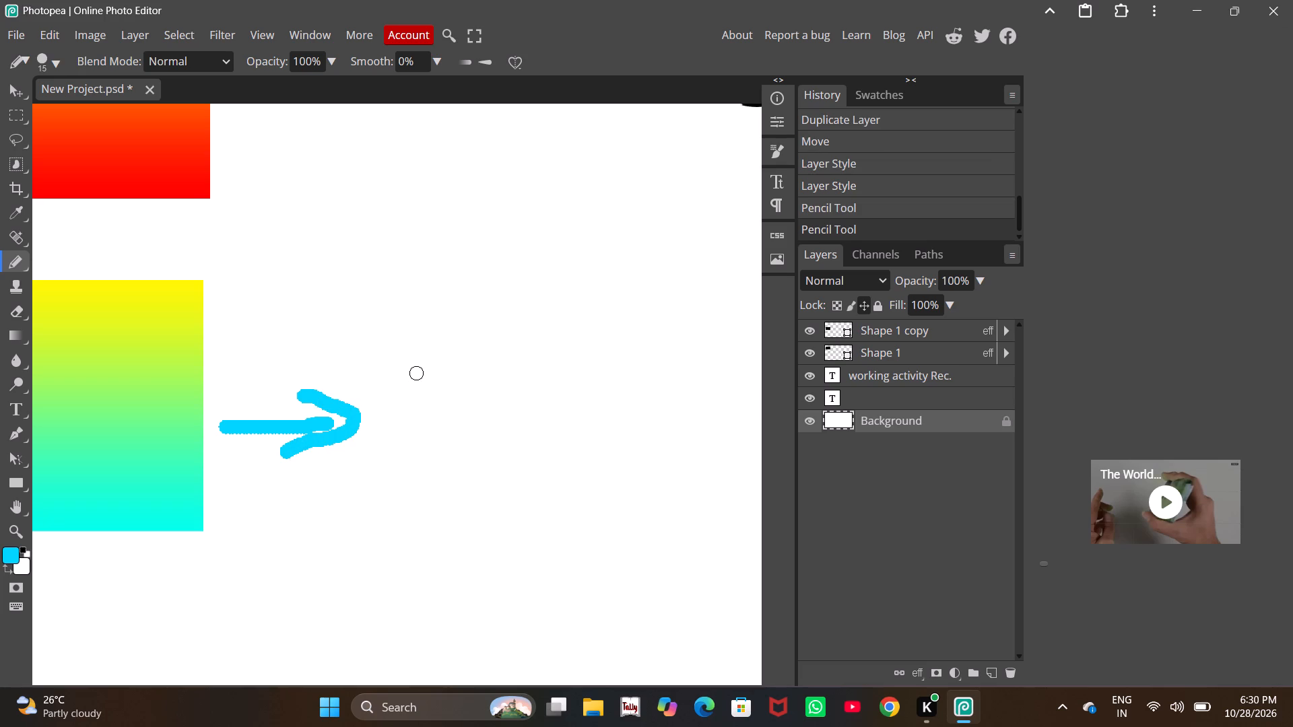
Duplicate the "working activity Rec." text layer and place the copy directly below the original, just past the lower arrow's tip.
scroll(416, 373, "down", 10, "alt")
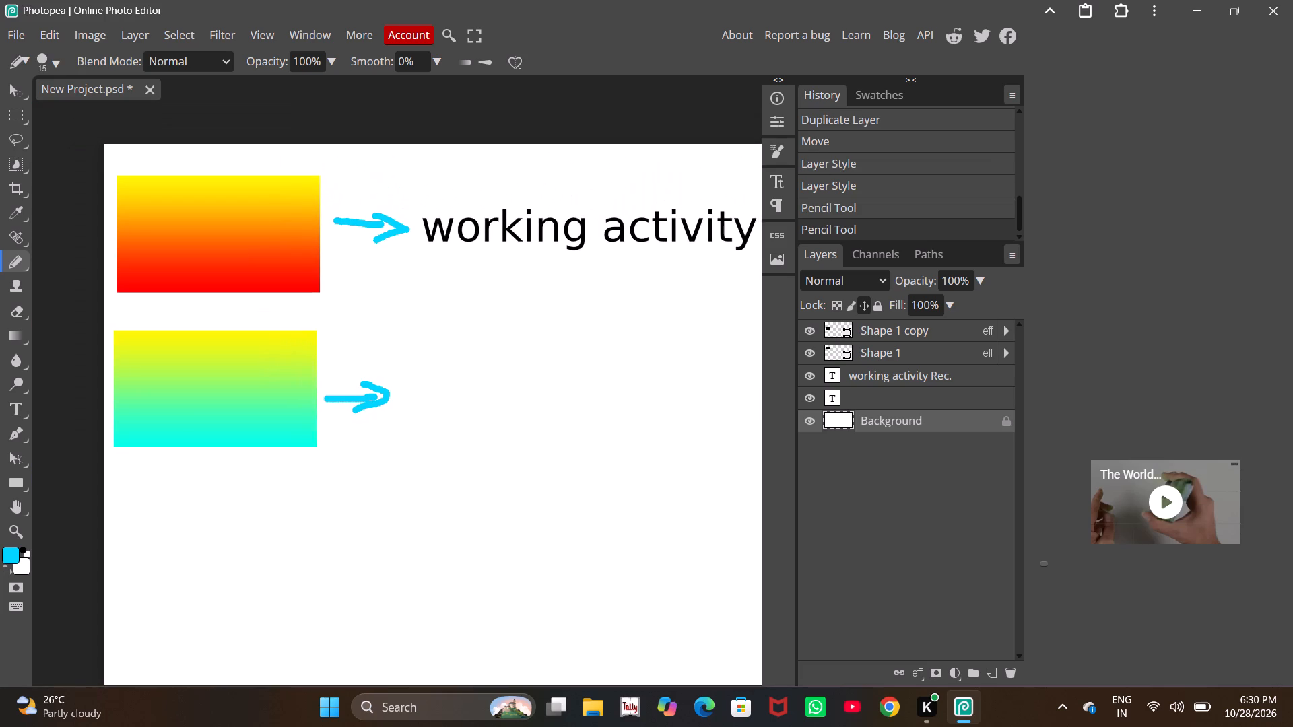
scroll(416, 373, "down", 4, "ctrl")
scroll(416, 373, "up", 1, "ctrl")
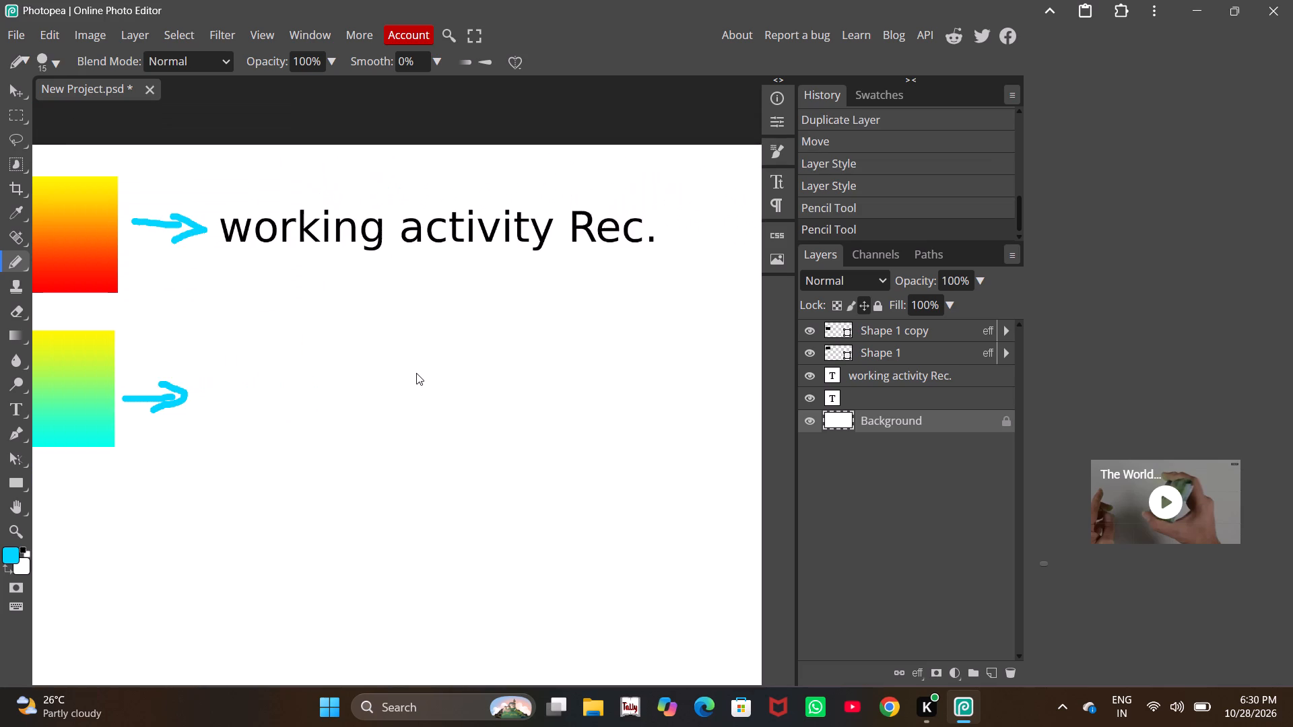
scroll(416, 373, "up", 2, "ctrl")
scroll(416, 373, "down", 2, "ctrl")
scroll(416, 373, "up", 1, "ctrl")
scroll(416, 373, "up", 2, "alt")
scroll(416, 373, "down", 2, "alt")
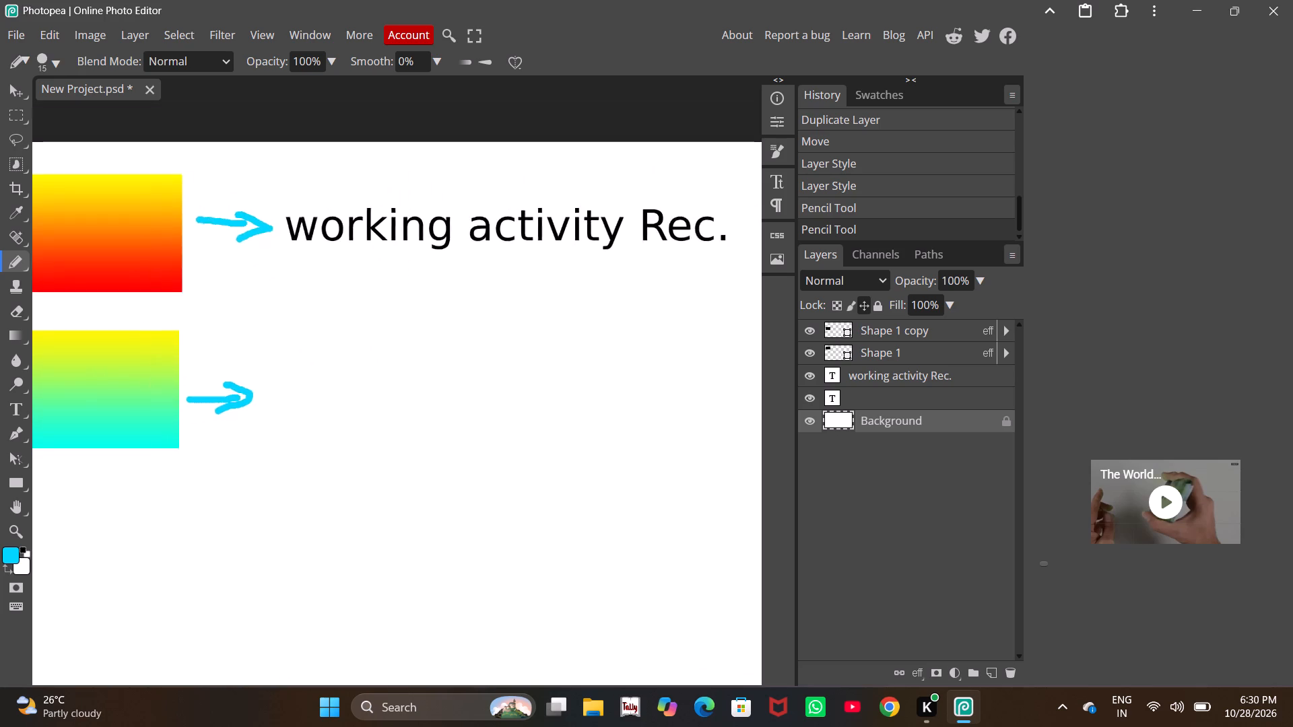
scroll(416, 373, "down", 4, "alt")
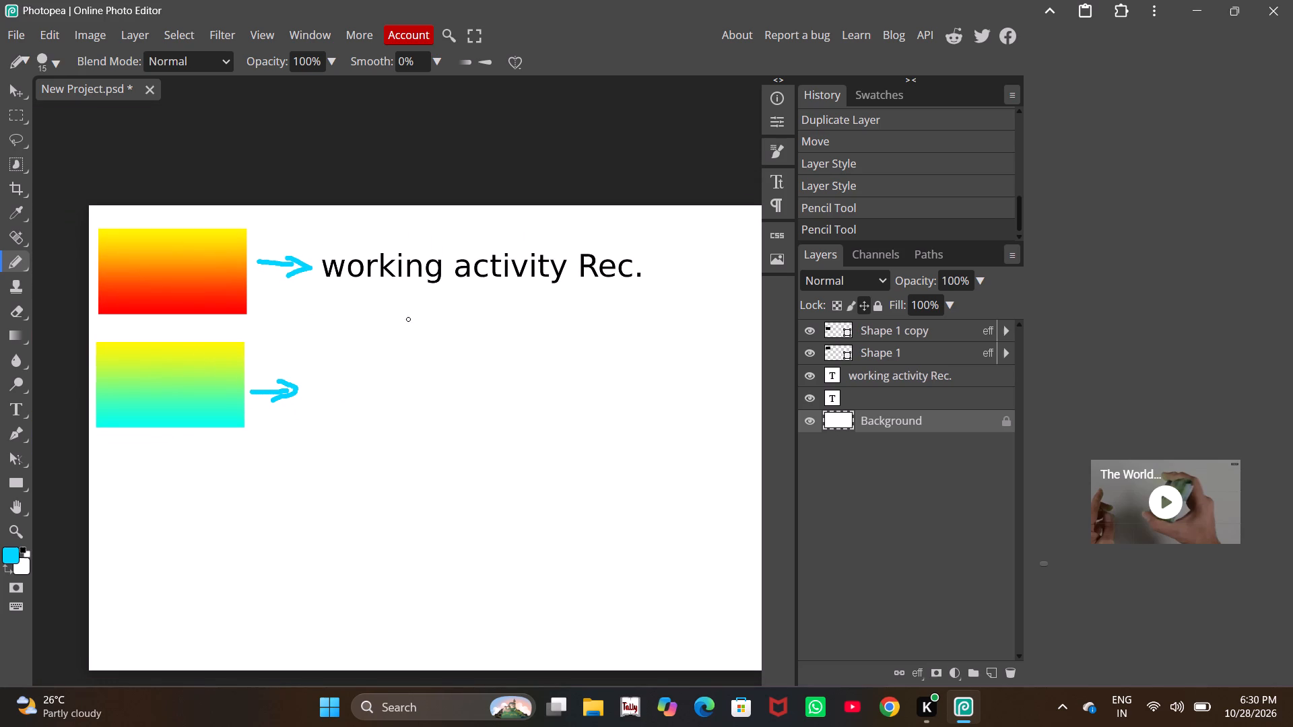
left_click(14, 88)
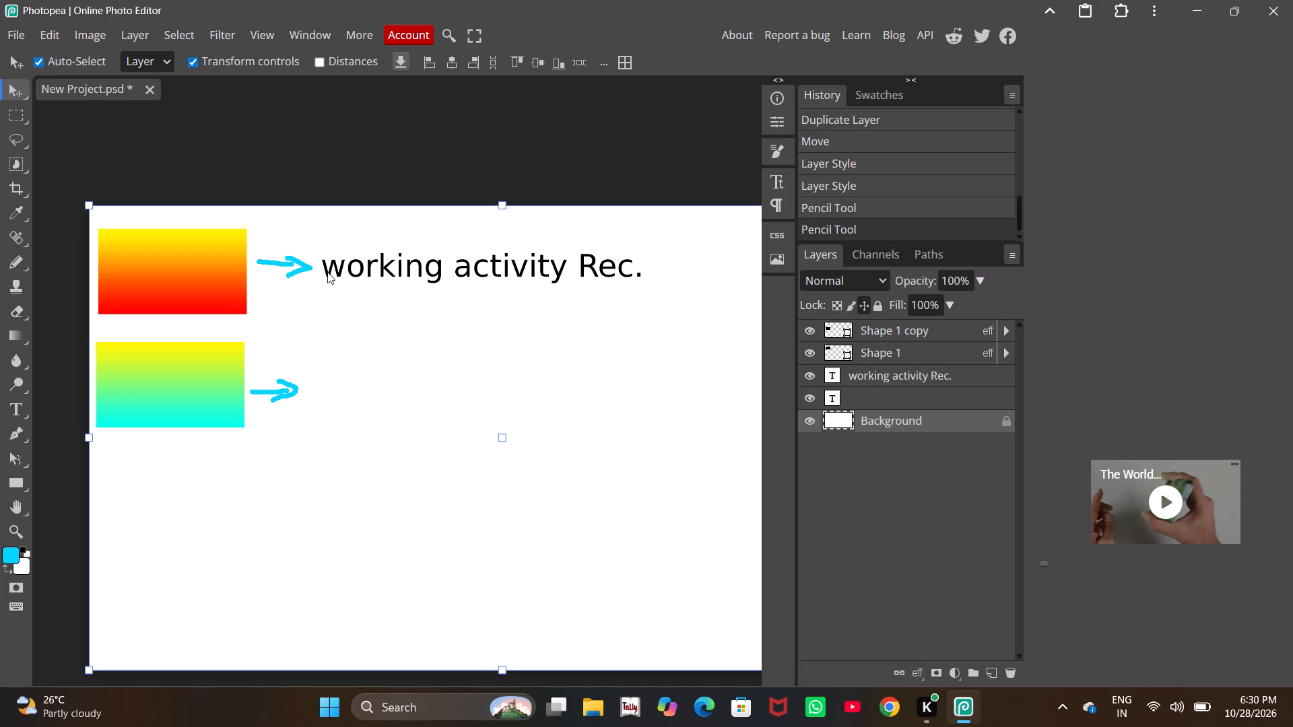
left_click(327, 271)
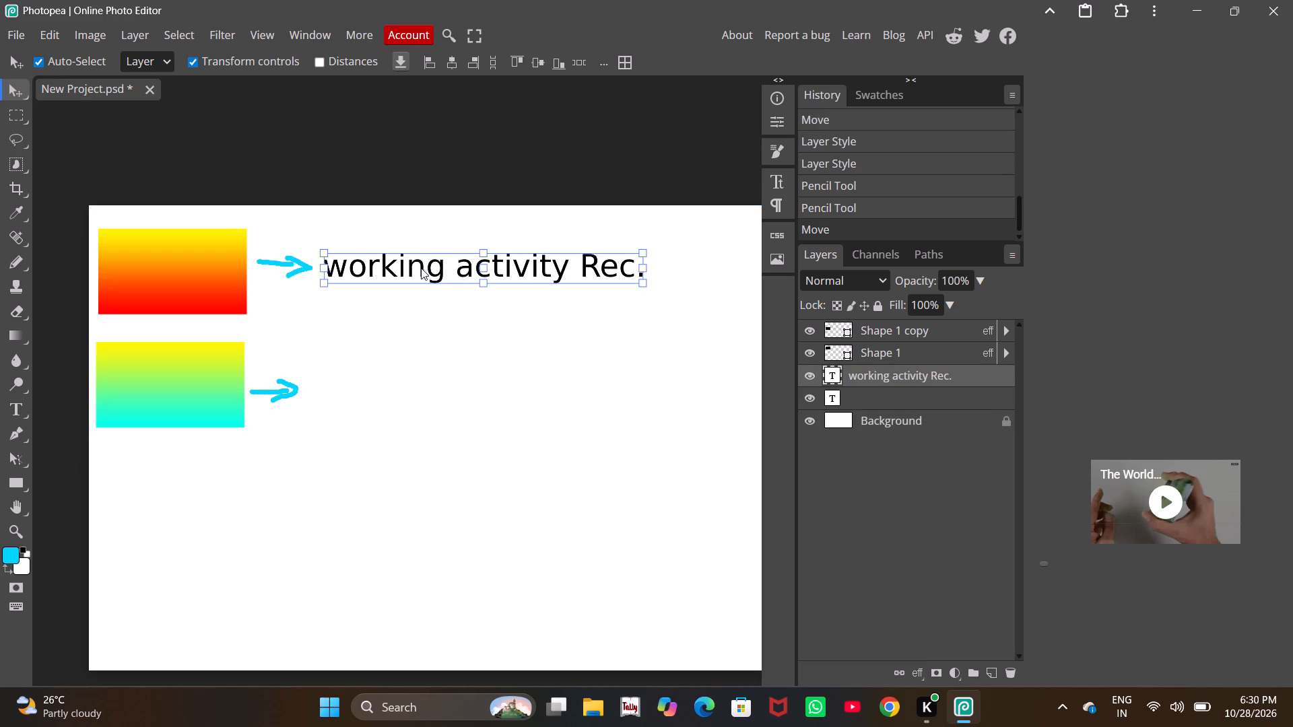
key("ctrl+c")
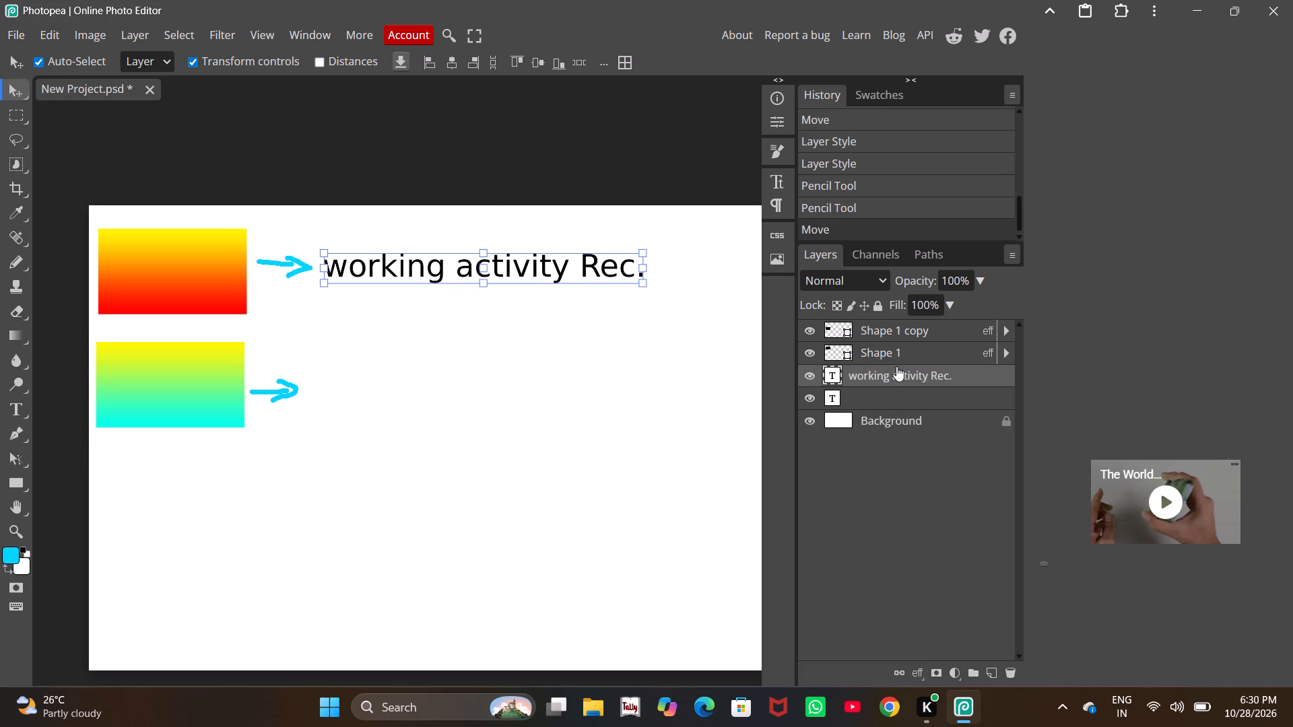
left_click(885, 378)
right_click(885, 377)
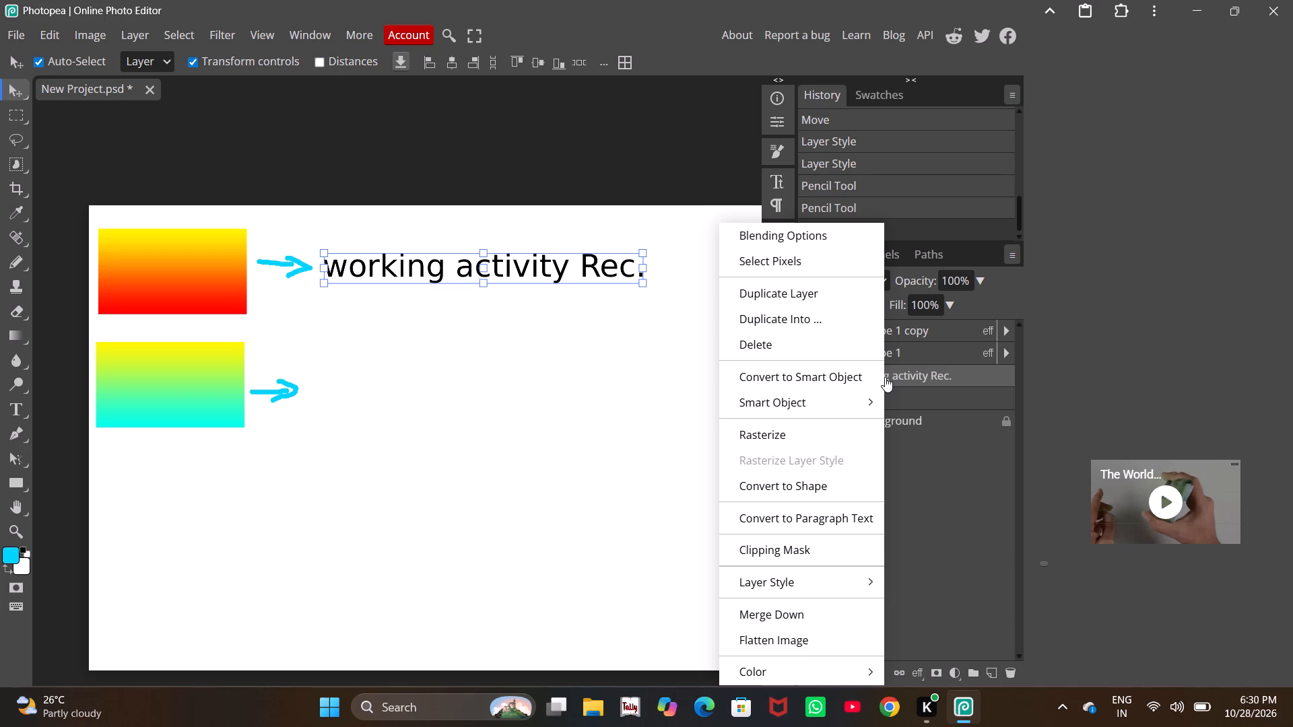
left_click(778, 295)
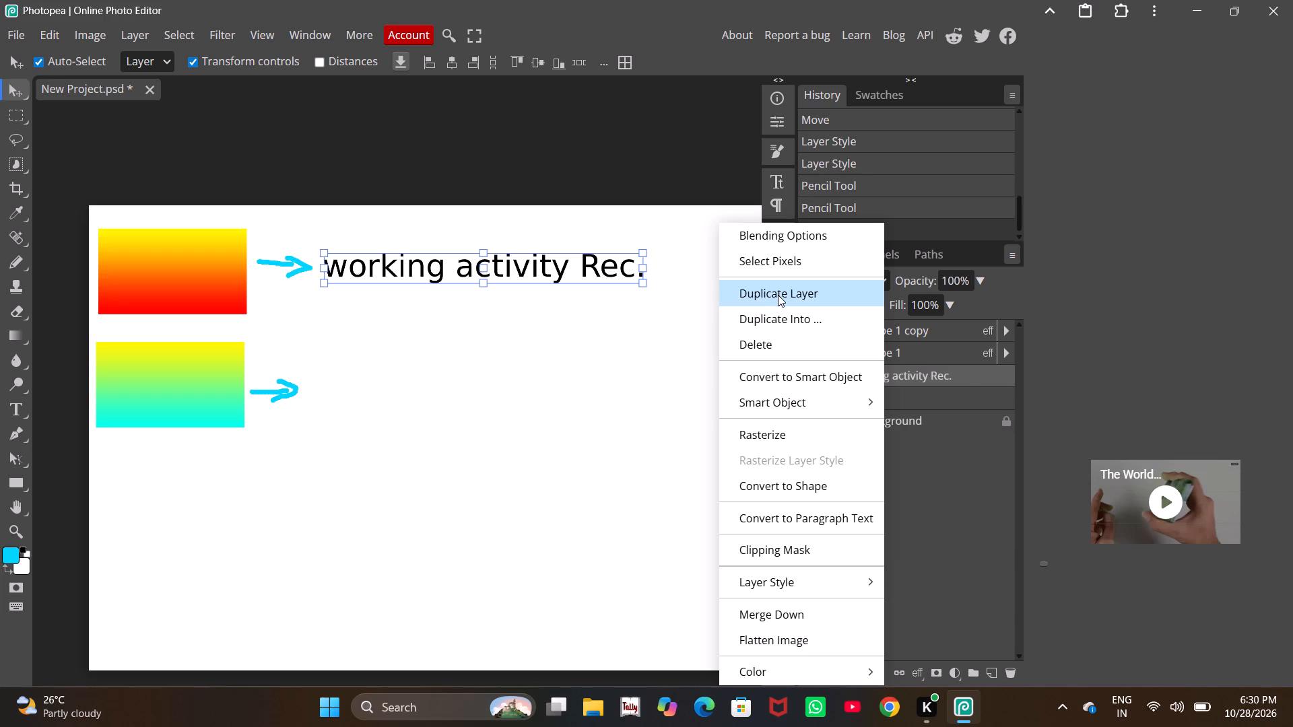
left_click_drag(418, 274, 413, 392)
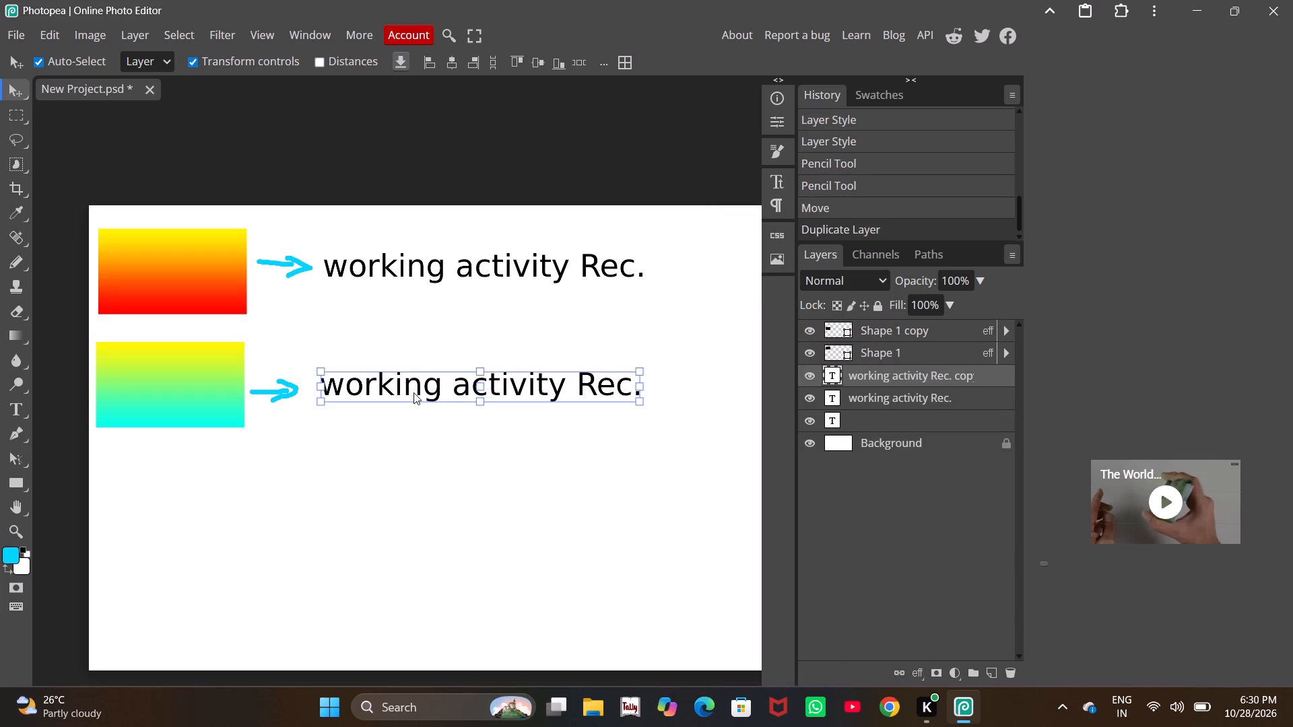
Nudge the lower copy of the "working activity Rec." label very slightly left, toward the cyan arrow's tip.
left_click_drag(413, 392, 412, 392)
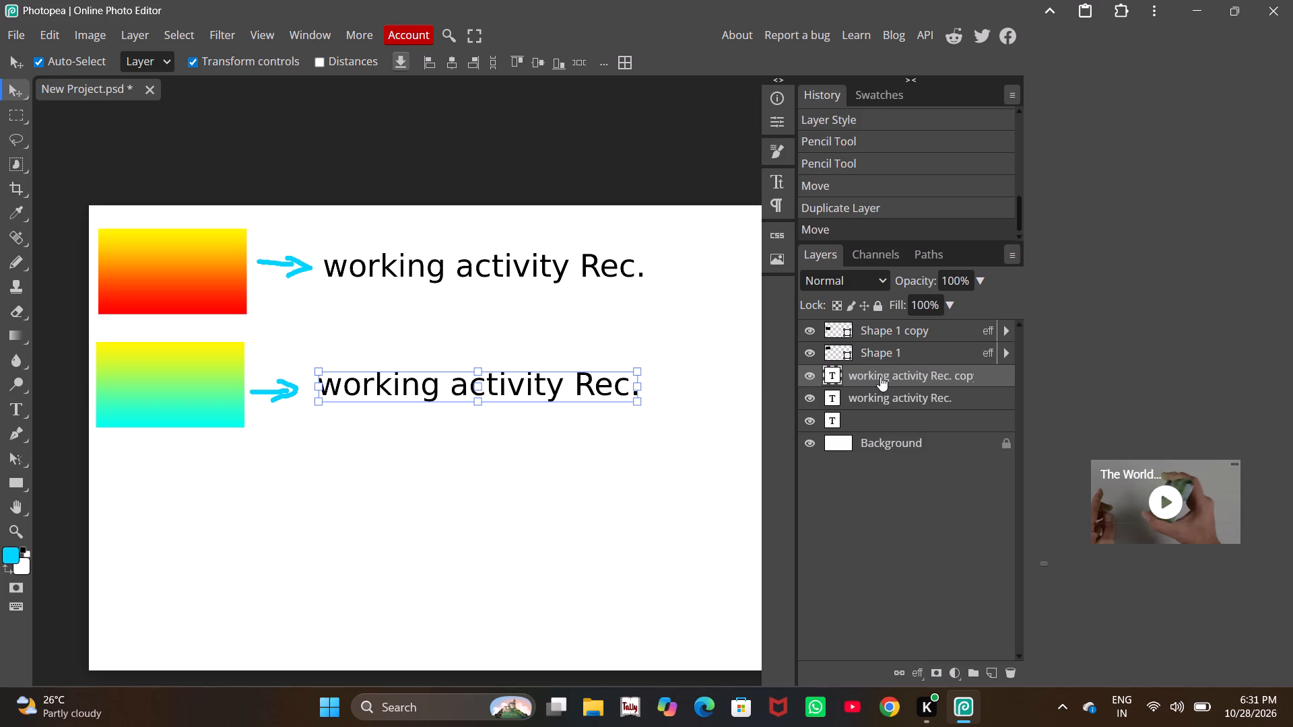
right_click(880, 376)
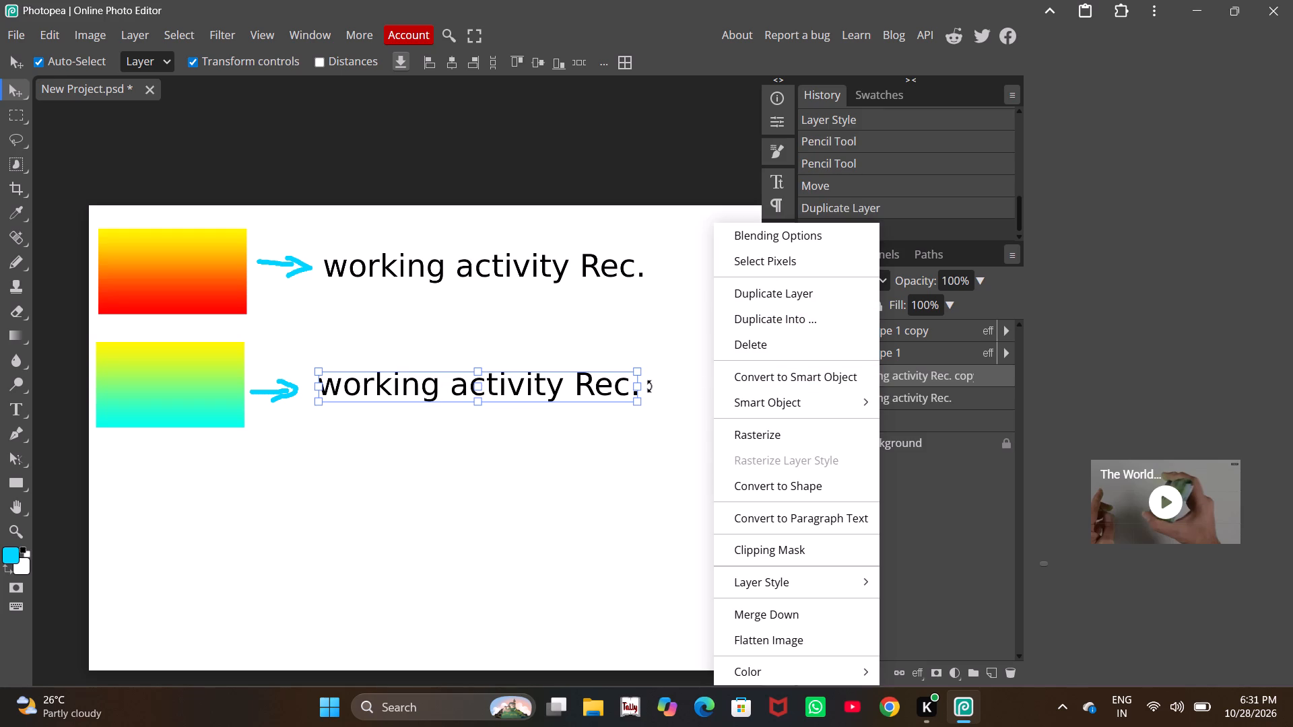
left_click(616, 389)
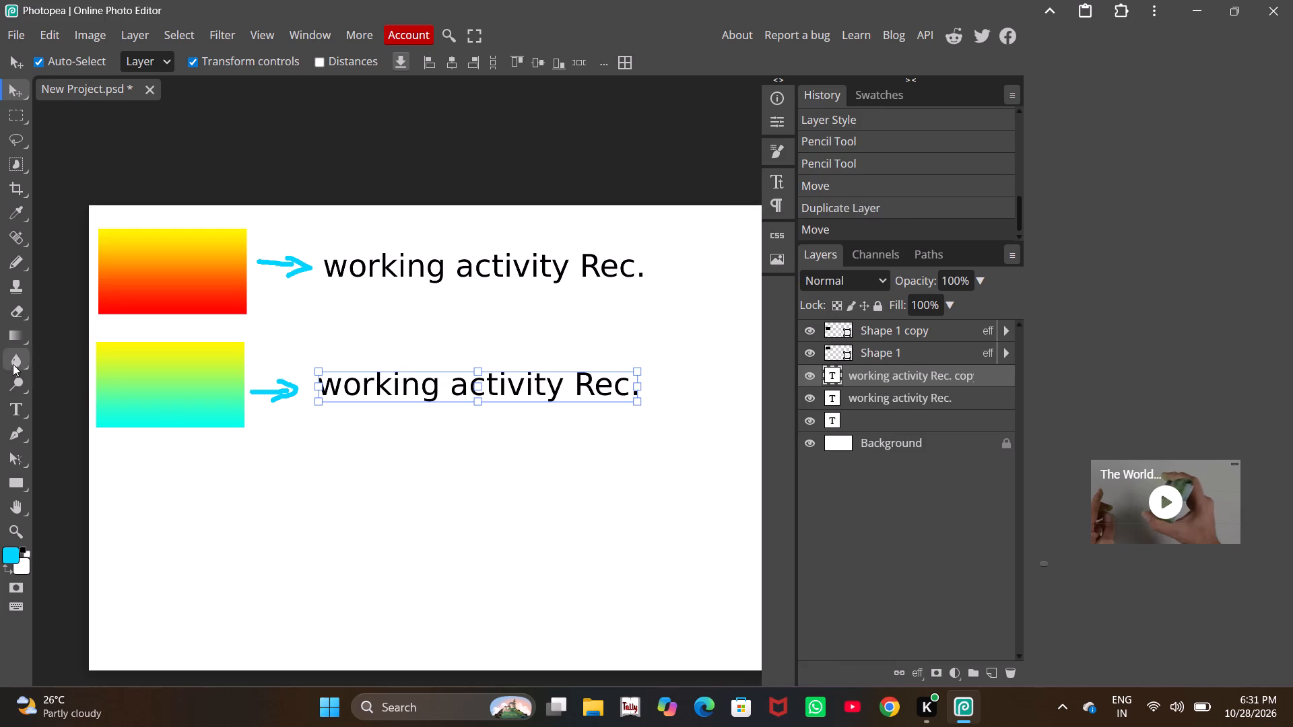
Open the lower "working activity Rec." copy for editing with the Type tool and erase all of its text.
left_click(17, 402)
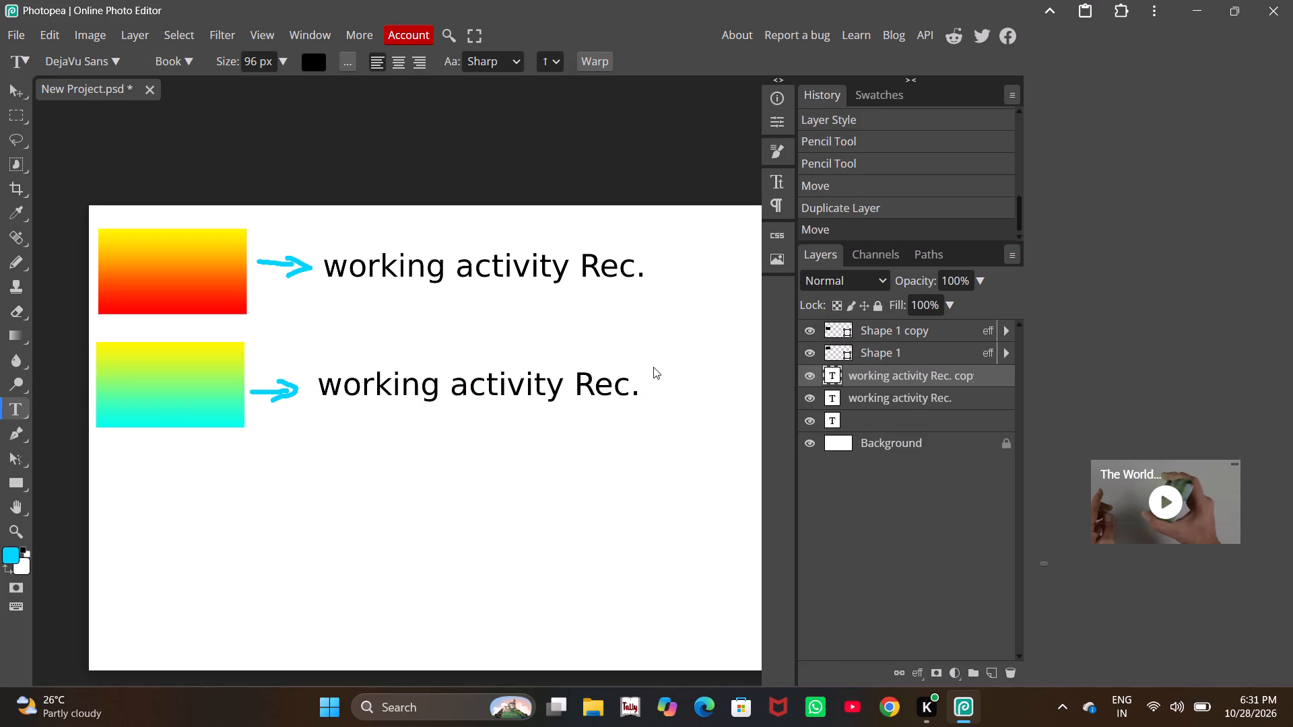
left_click(635, 388)
key("BackSpace")
key("BackSpace")
key("BackSpace")
key("BackSpace")
key("BackSpace")
key("BackSpace")
key("BackSpace")
key("BackSpace")
key("BackSpace")
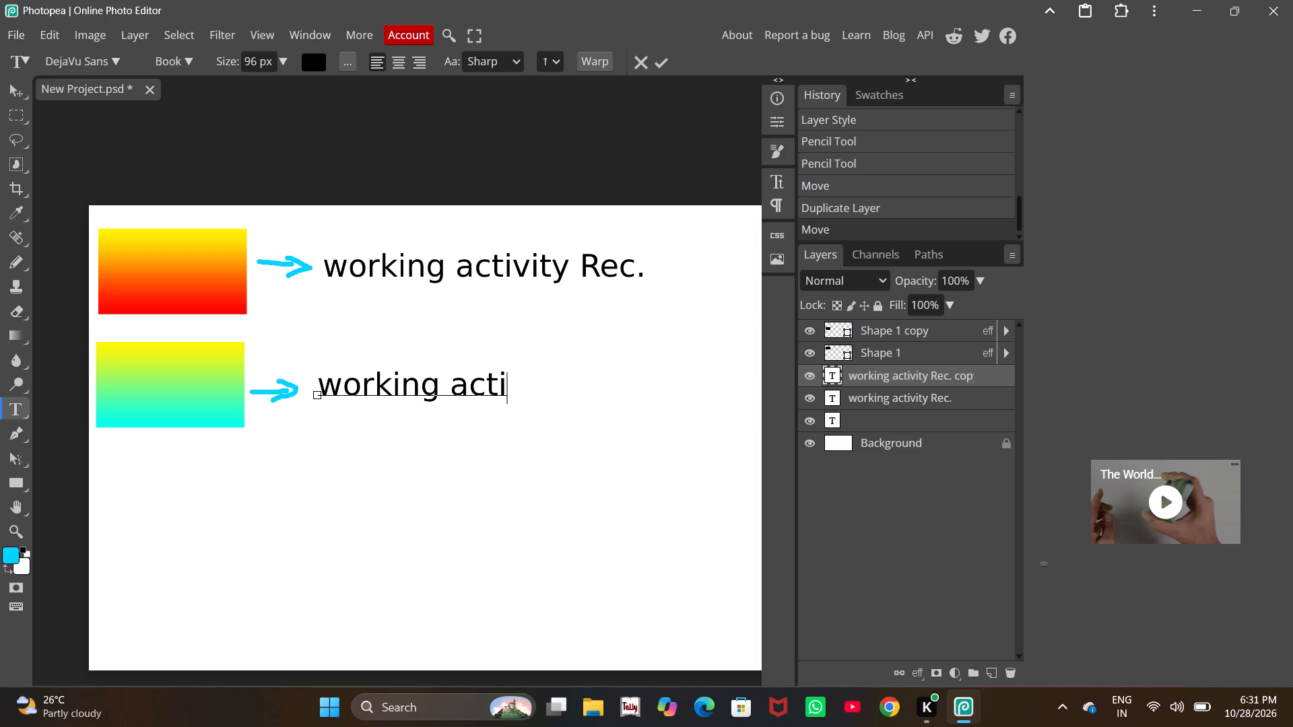
key("BackSpace")
key("BackSpace")
key("BackSpace")
key("BackSpace")
key("BackSpace")
key("BackSpace")
key("BackSpace")
key("BackSpace")
key("BackSpace")
key("BackSpace")
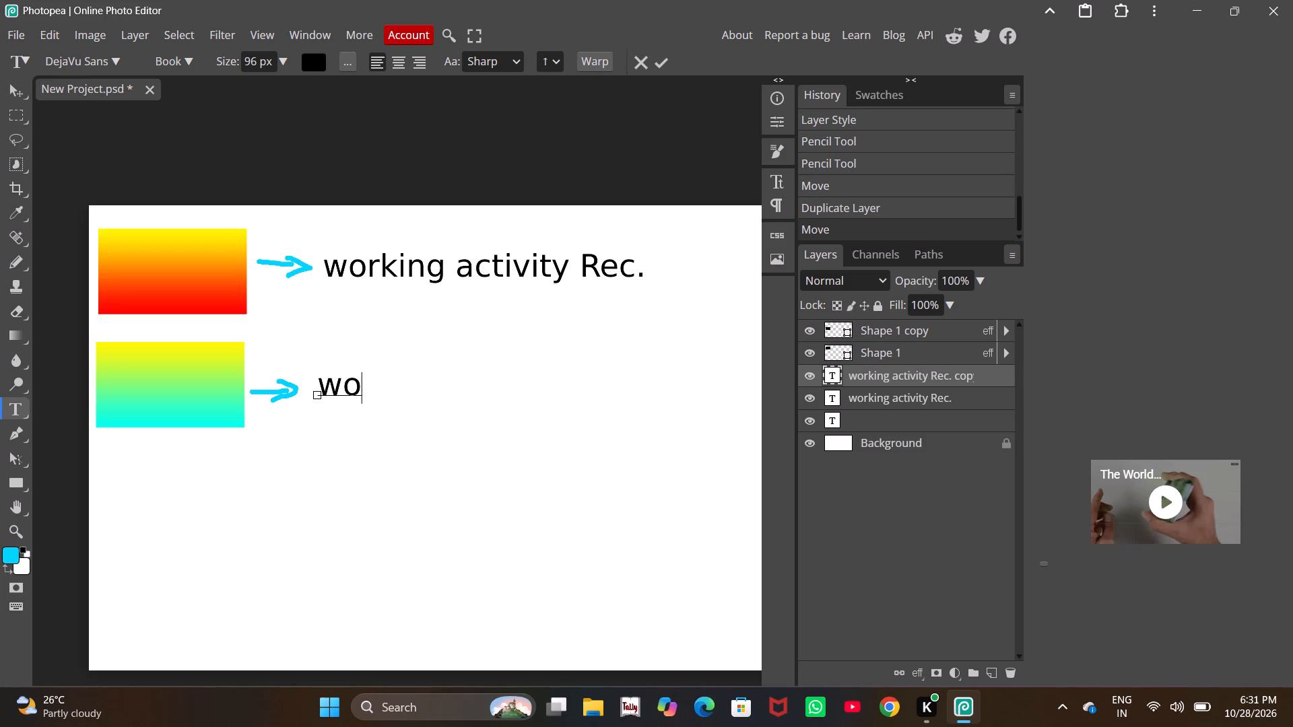
key("BackSpace")
key("BackSpace")
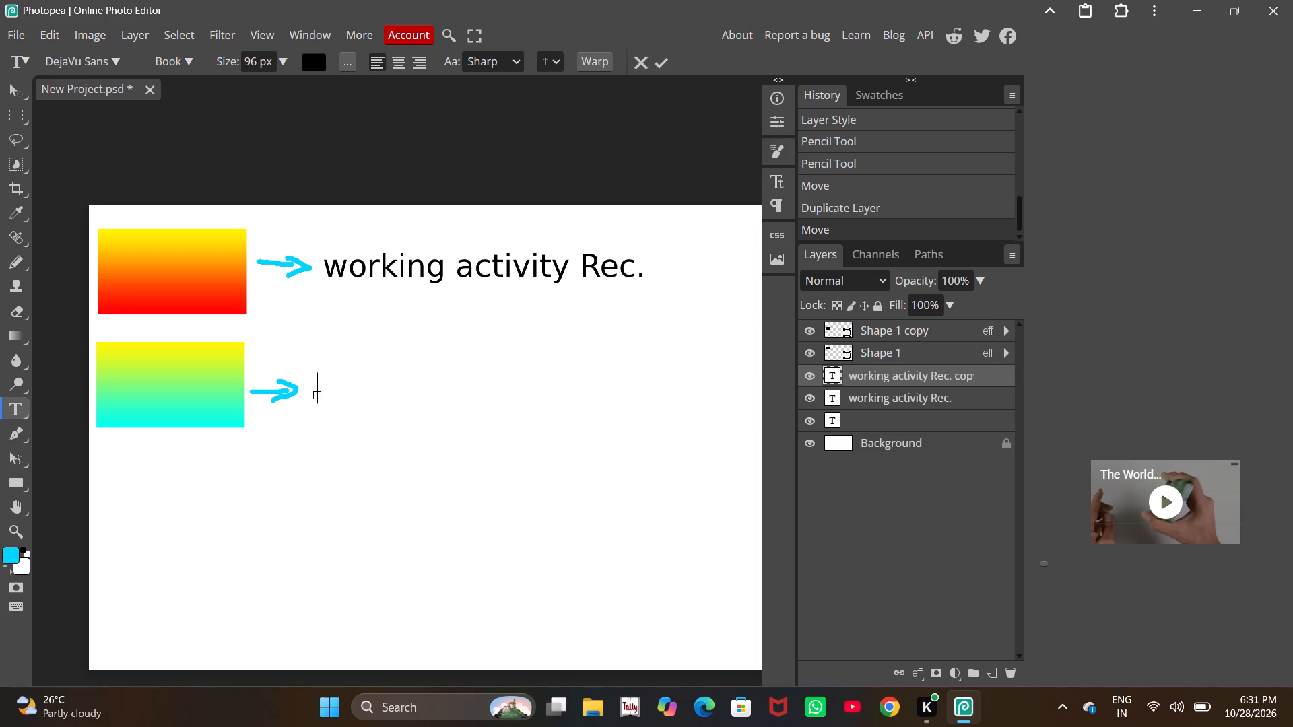
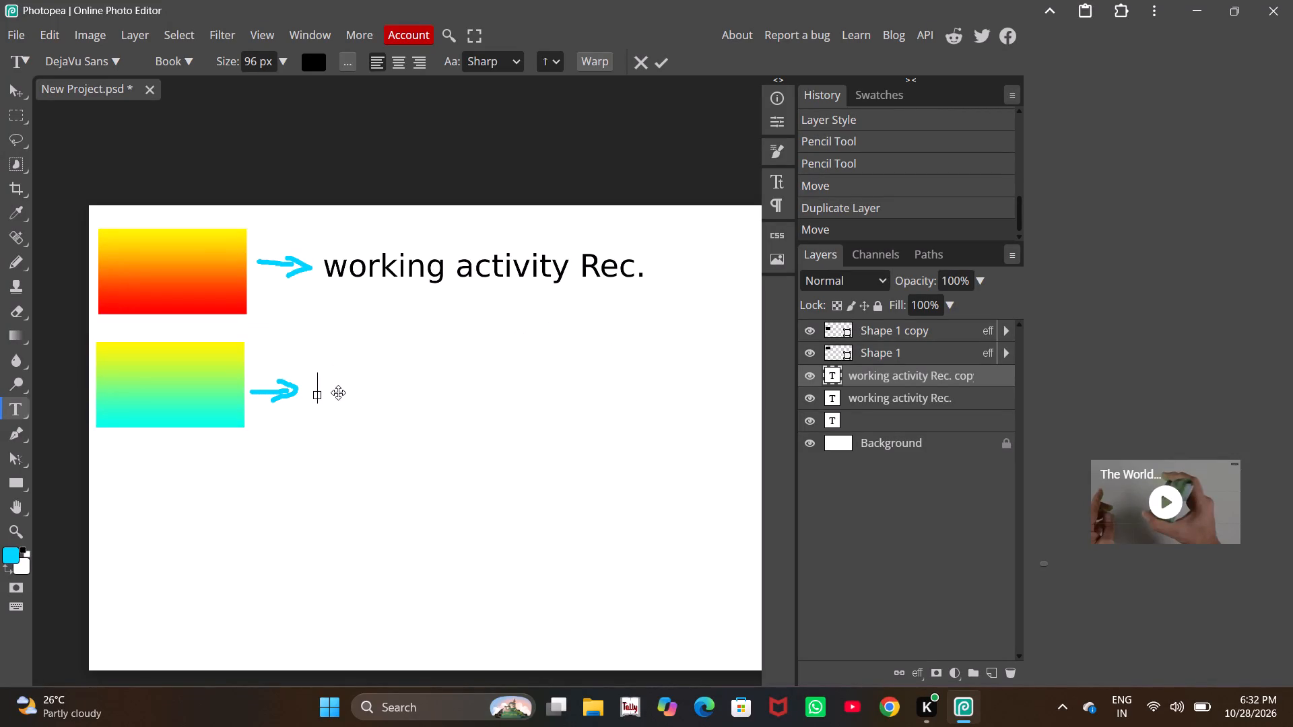
Enter "Gaming/videos not allowed." as the text of the emptied label beside the lower cyan arrow.
type("ga")
key("BackSpace")
key("BackSpace")
type("Gaming")
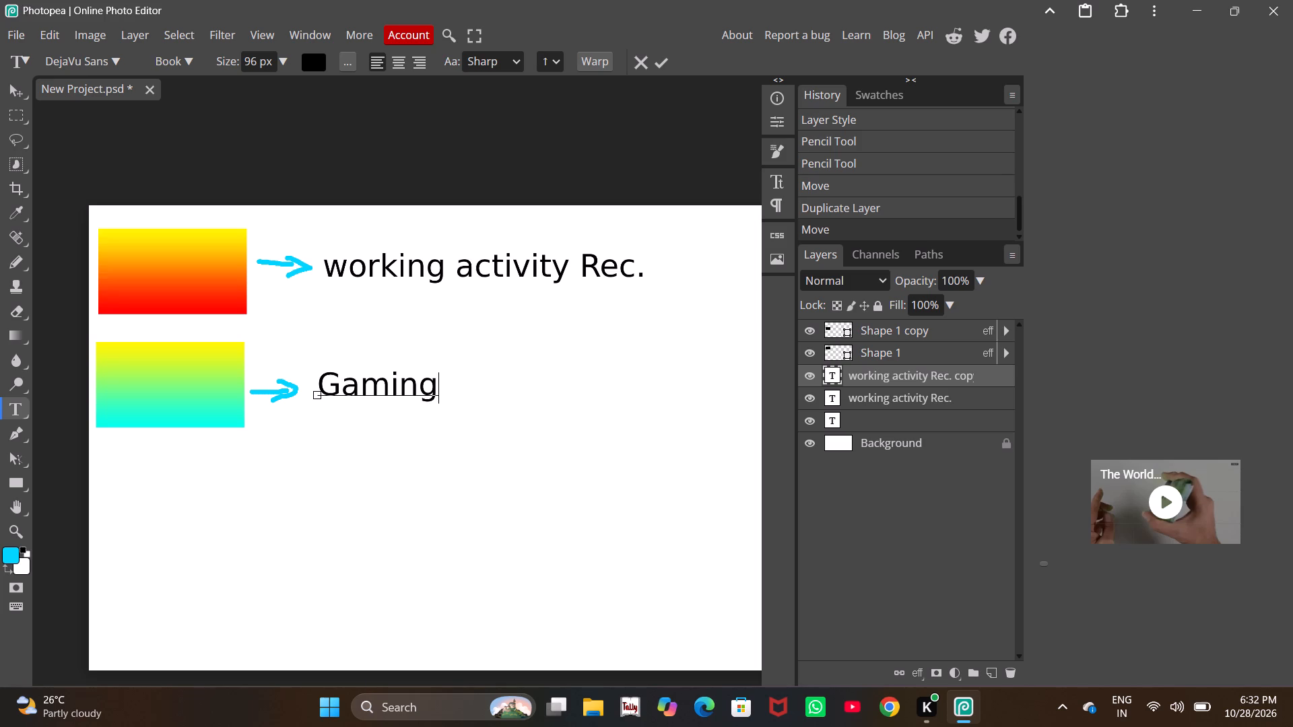
key("shift+question")
key("BackSpace")
key("shift+question")
key("BackSpace")
key("slash")
type("videos")
key("space")
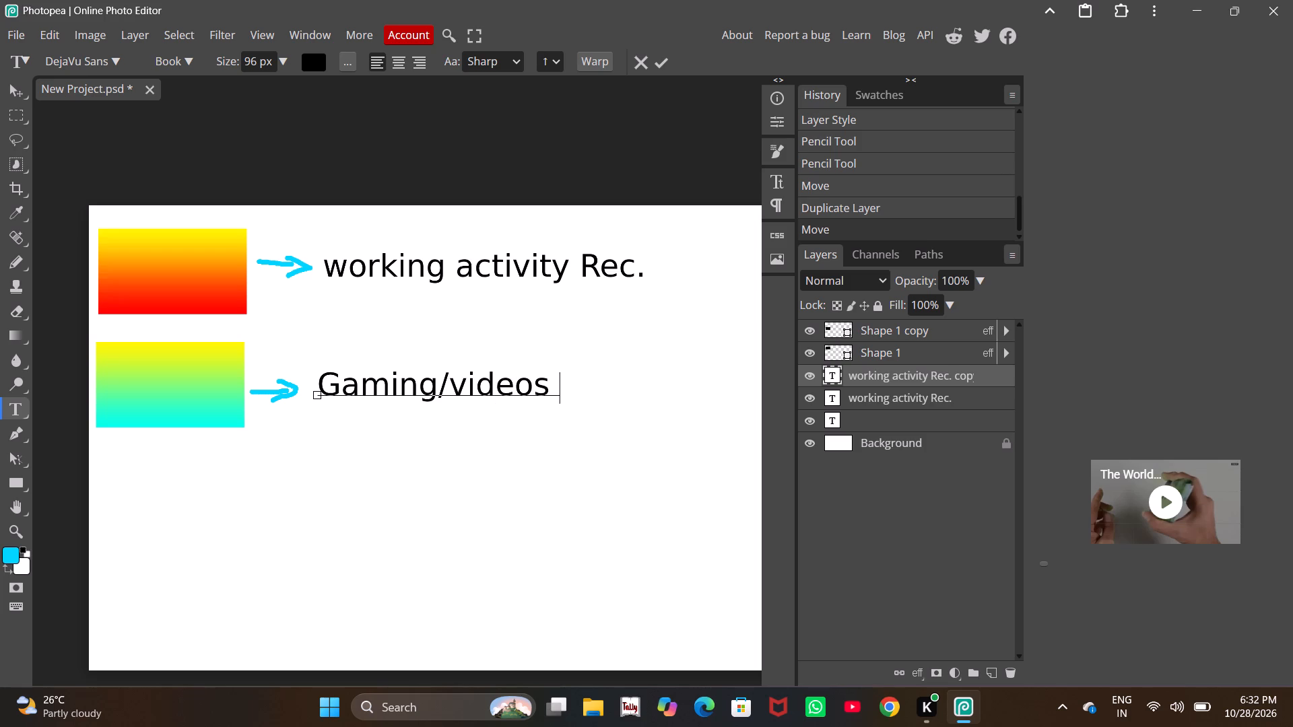
type("not")
key("space")
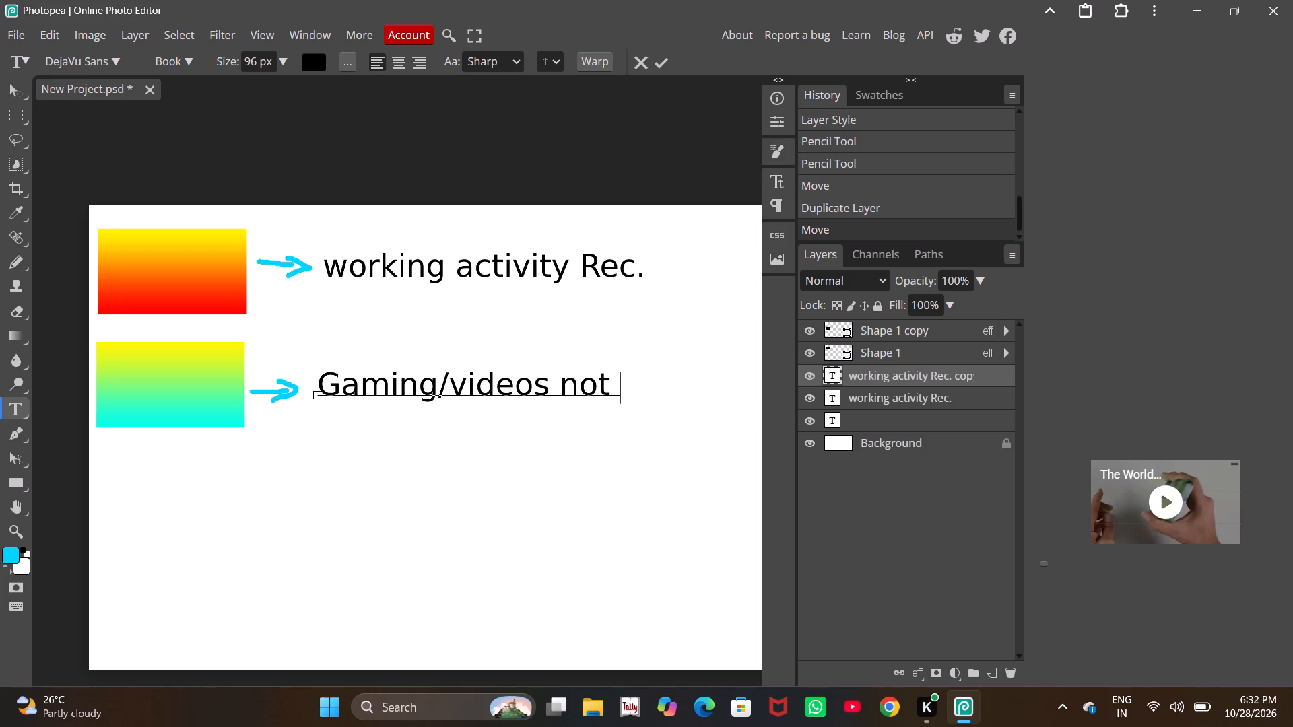
type("allowed")
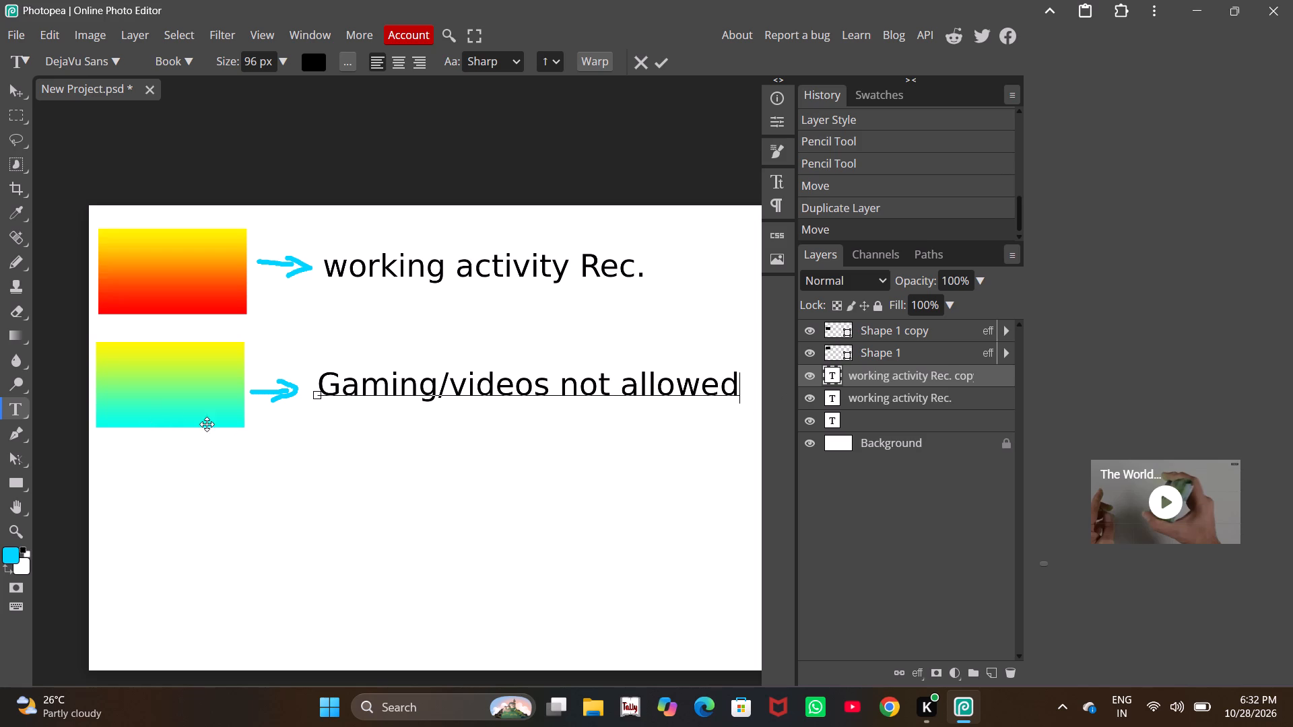
key("period")
left_click(838, 329)
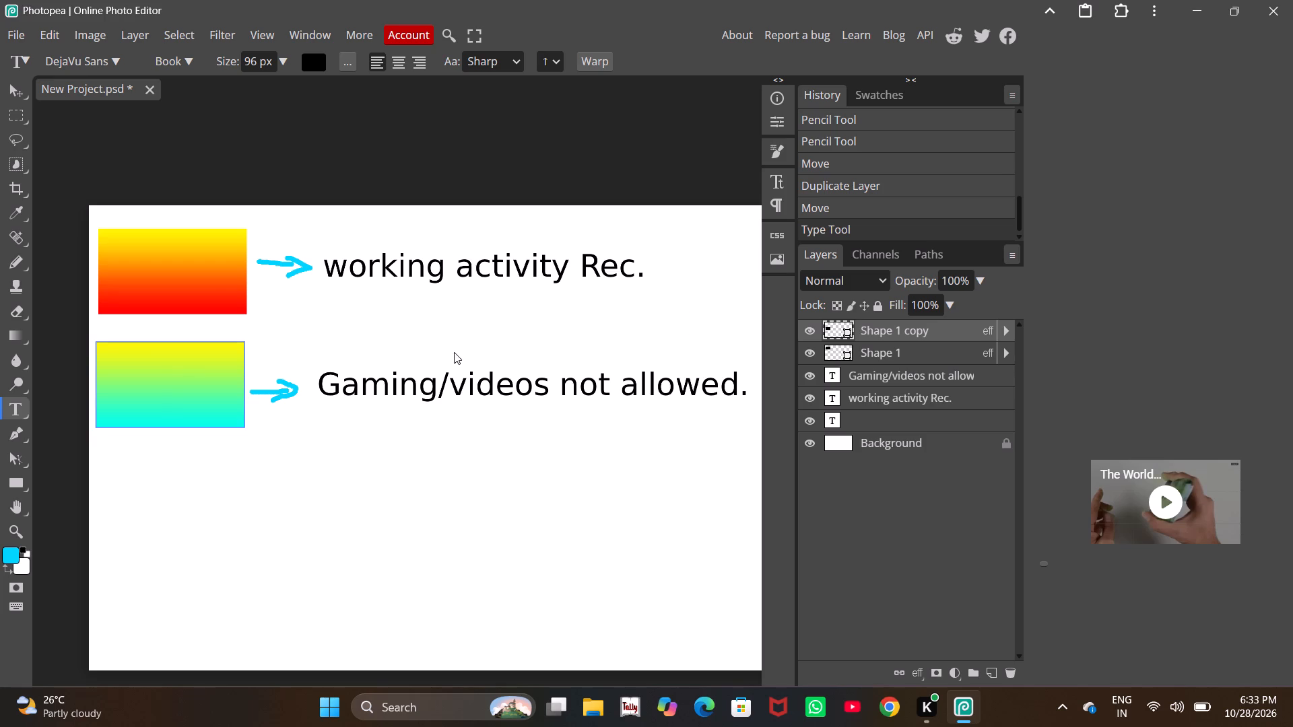
Duplicate the yellow-to-red rectangle (Shape 1) and place the copy just below the yellow-to-cyan rectangle, roughly aligned with its left edge.
left_click(195, 285)
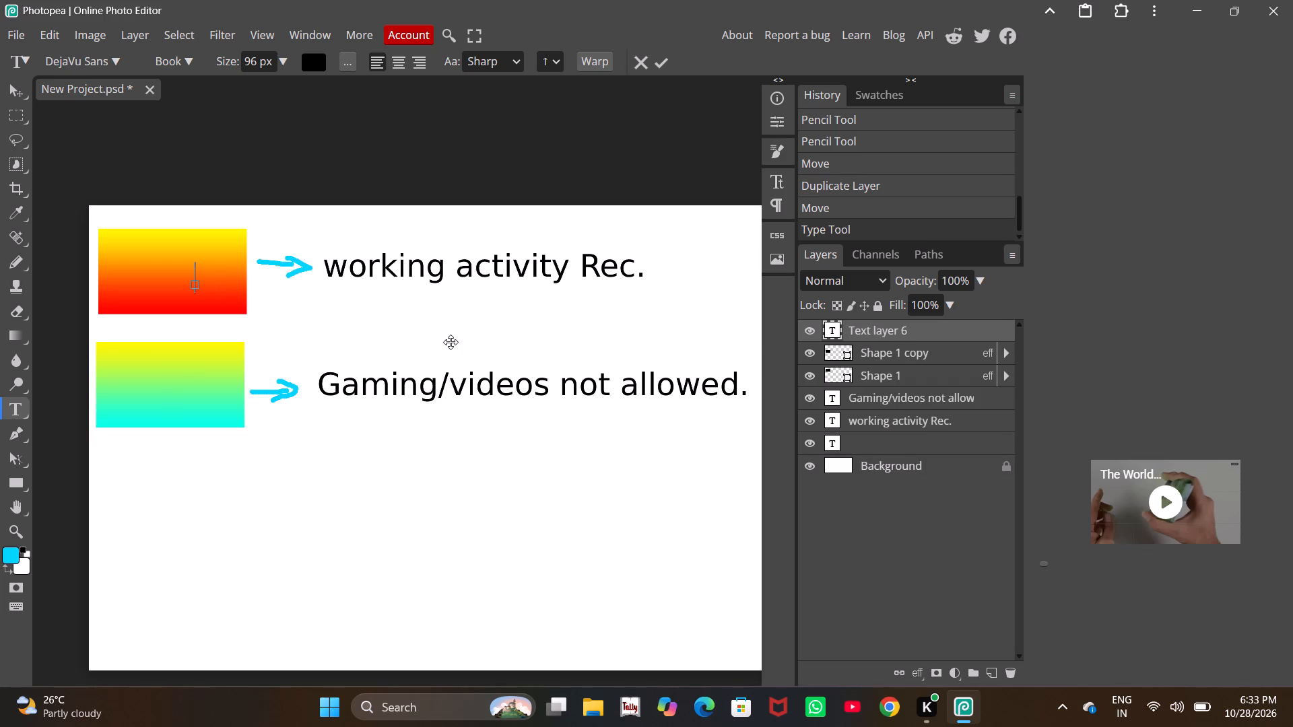
left_click(15, 92)
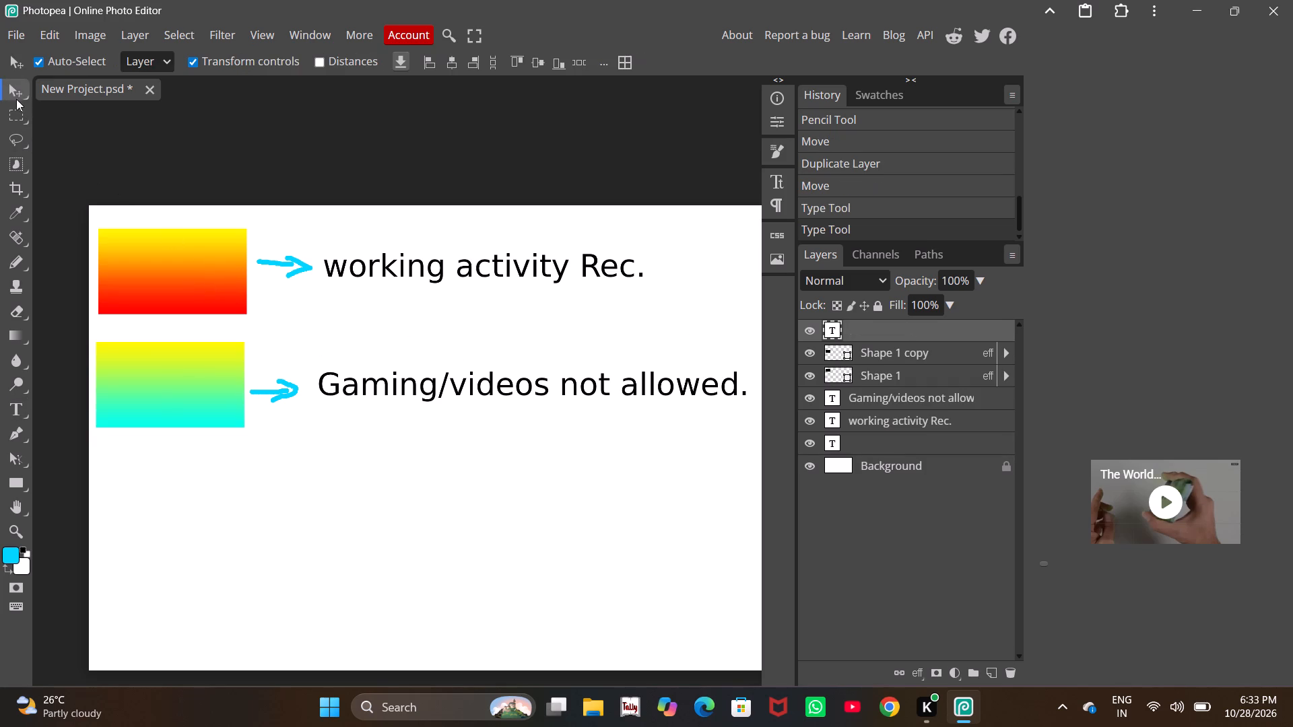
left_click(884, 357)
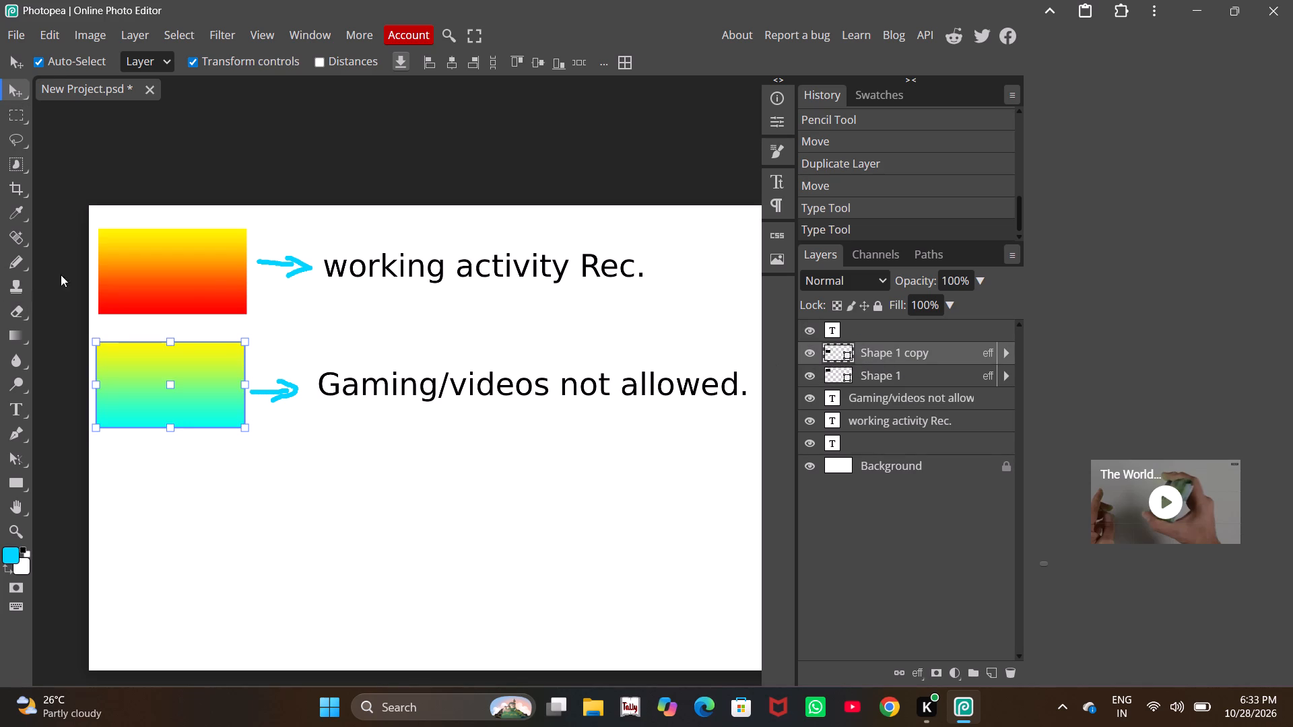
left_click(209, 285)
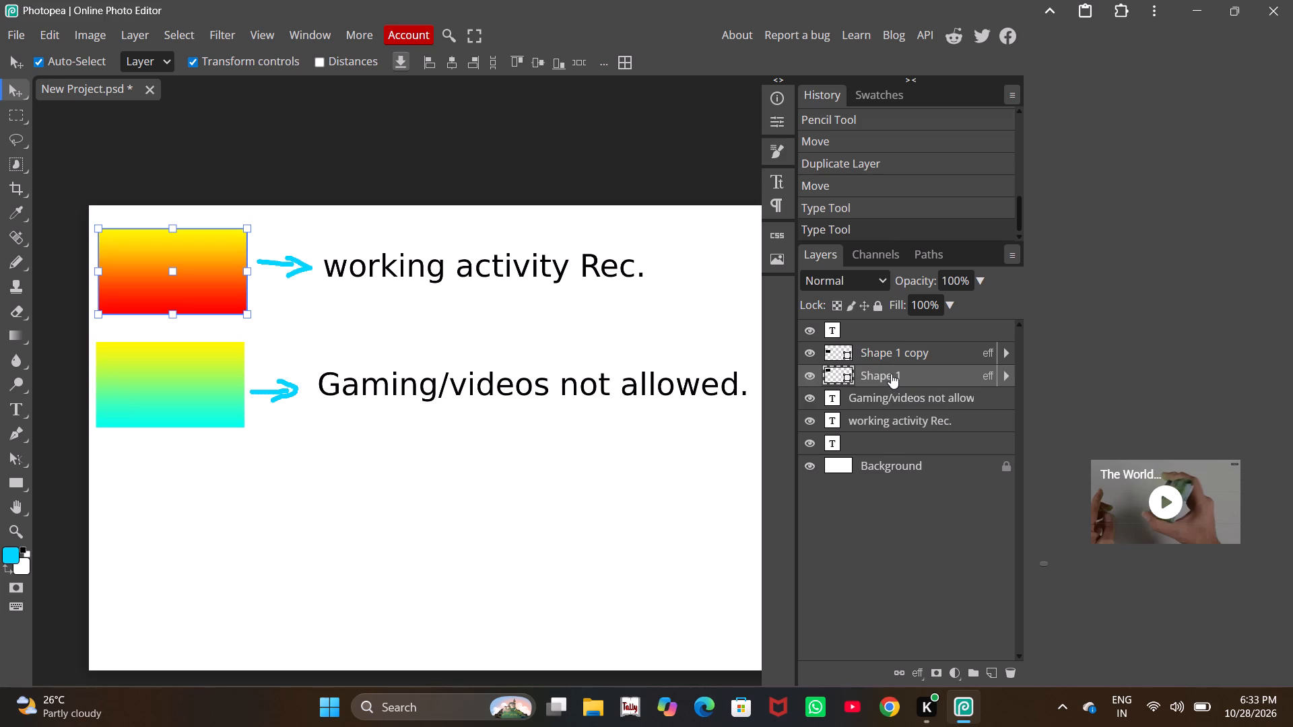
right_click(891, 374)
left_click(797, 298)
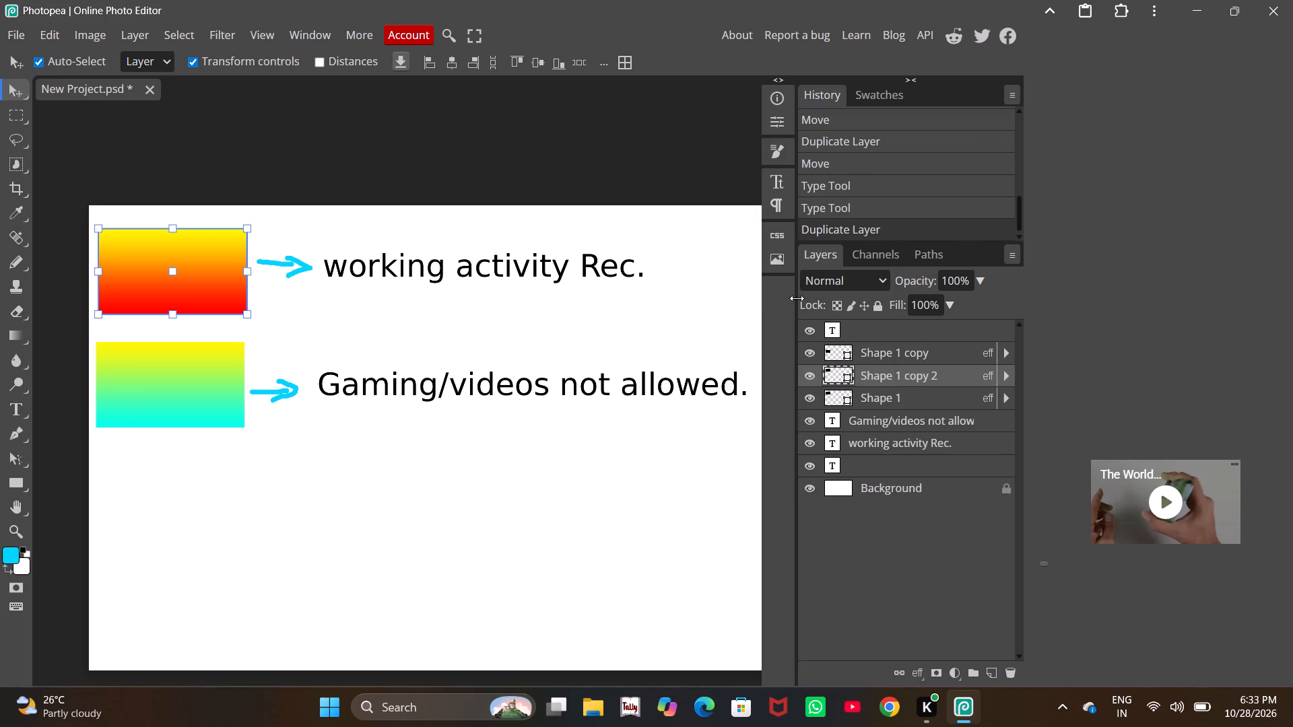
left_click_drag(125, 275, 119, 331)
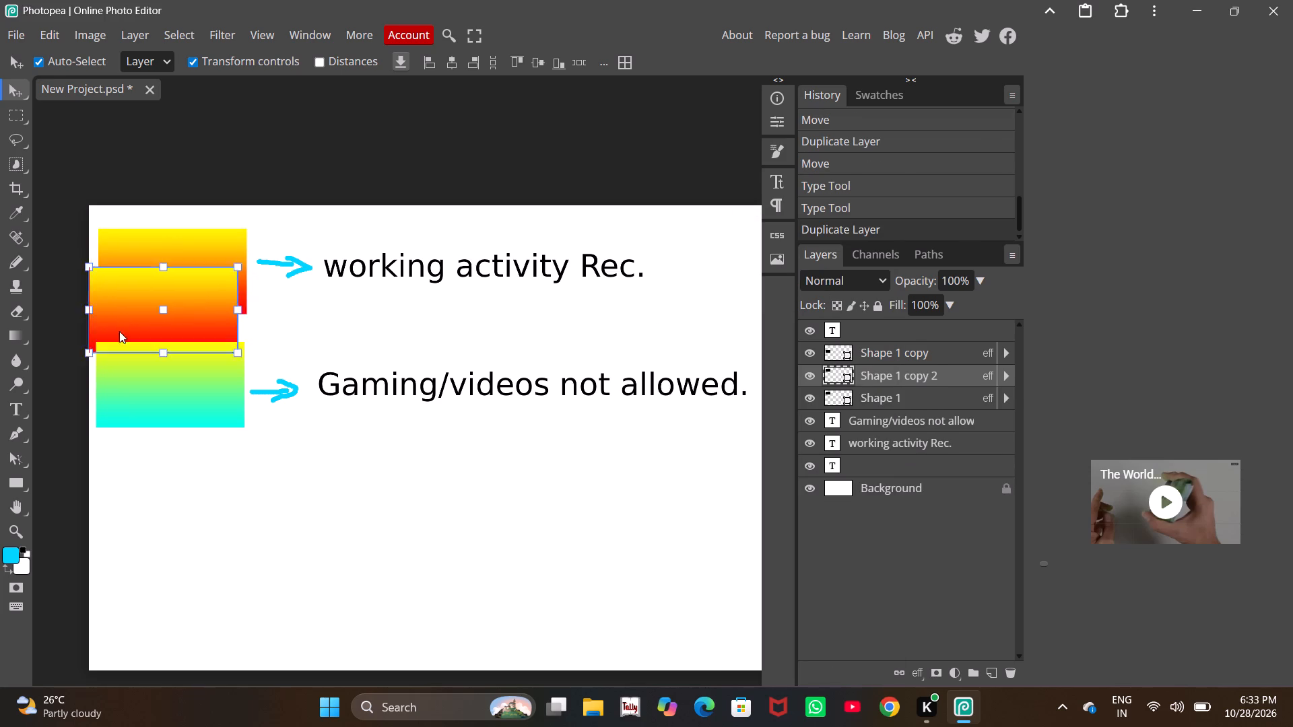
left_click_drag(119, 331, 119, 504)
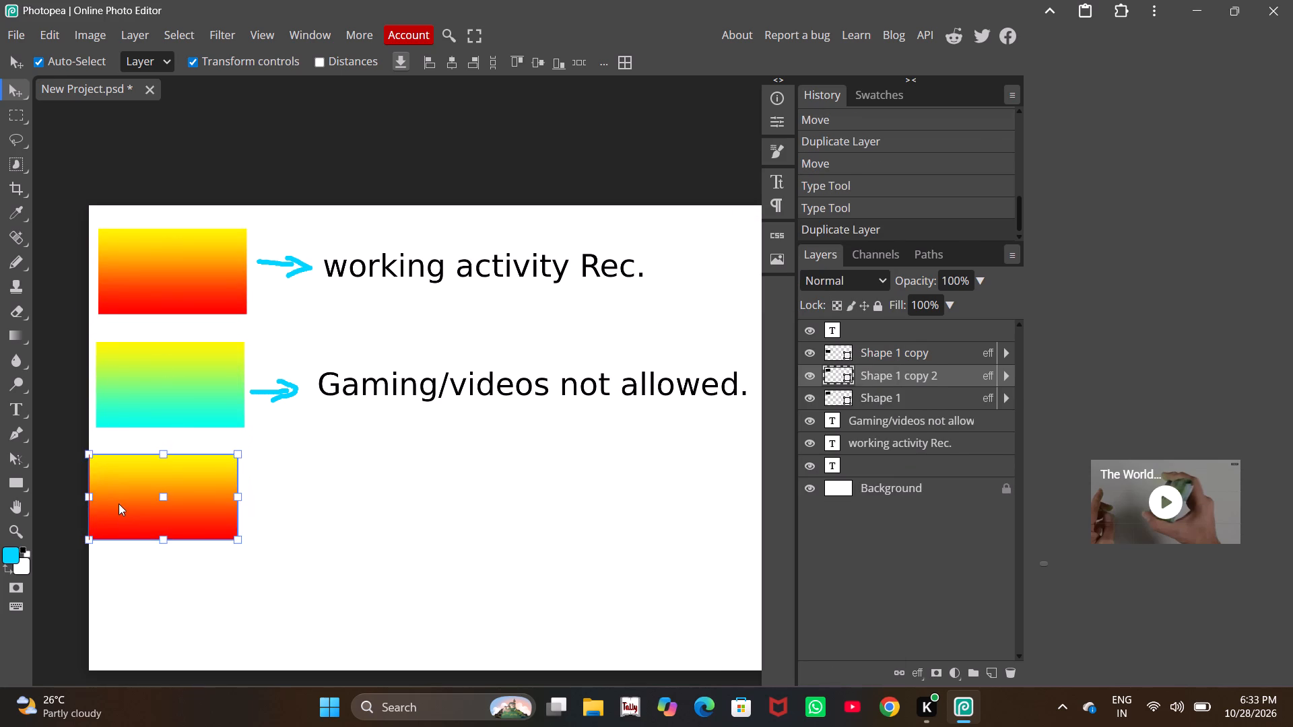
left_click_drag(119, 504, 125, 501)
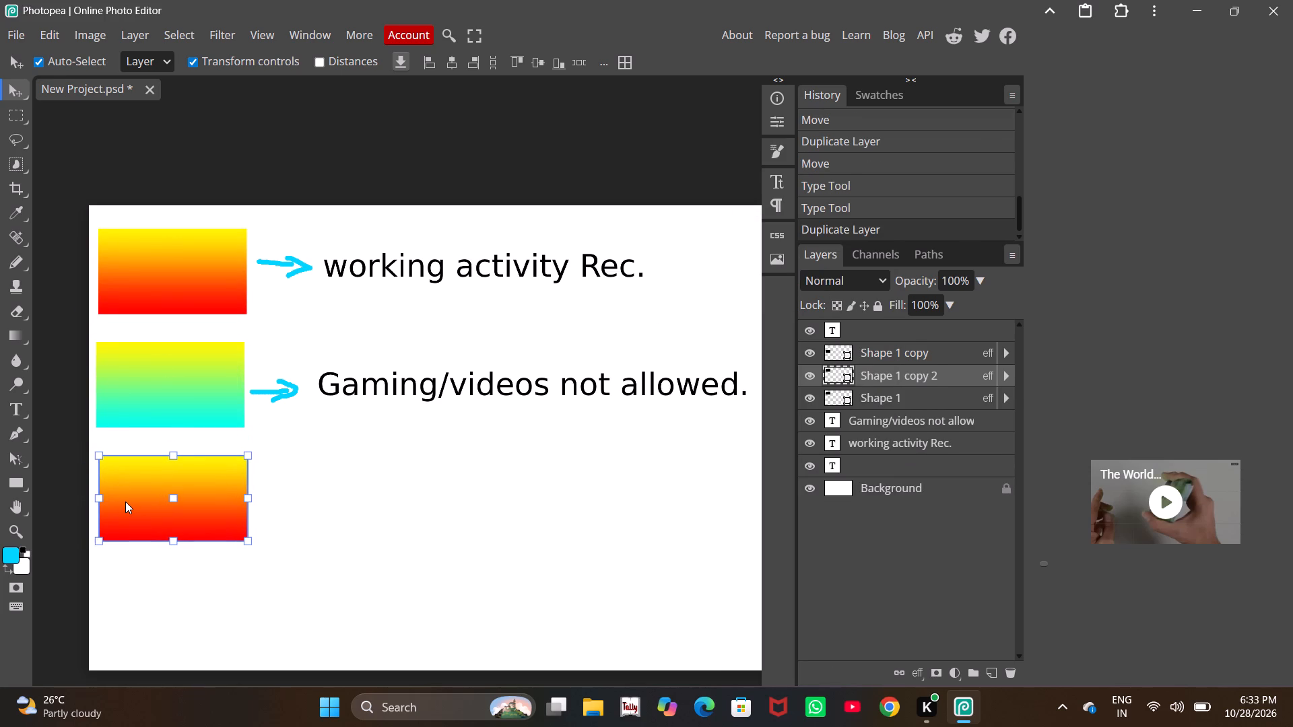
left_click_drag(125, 501, 121, 492)
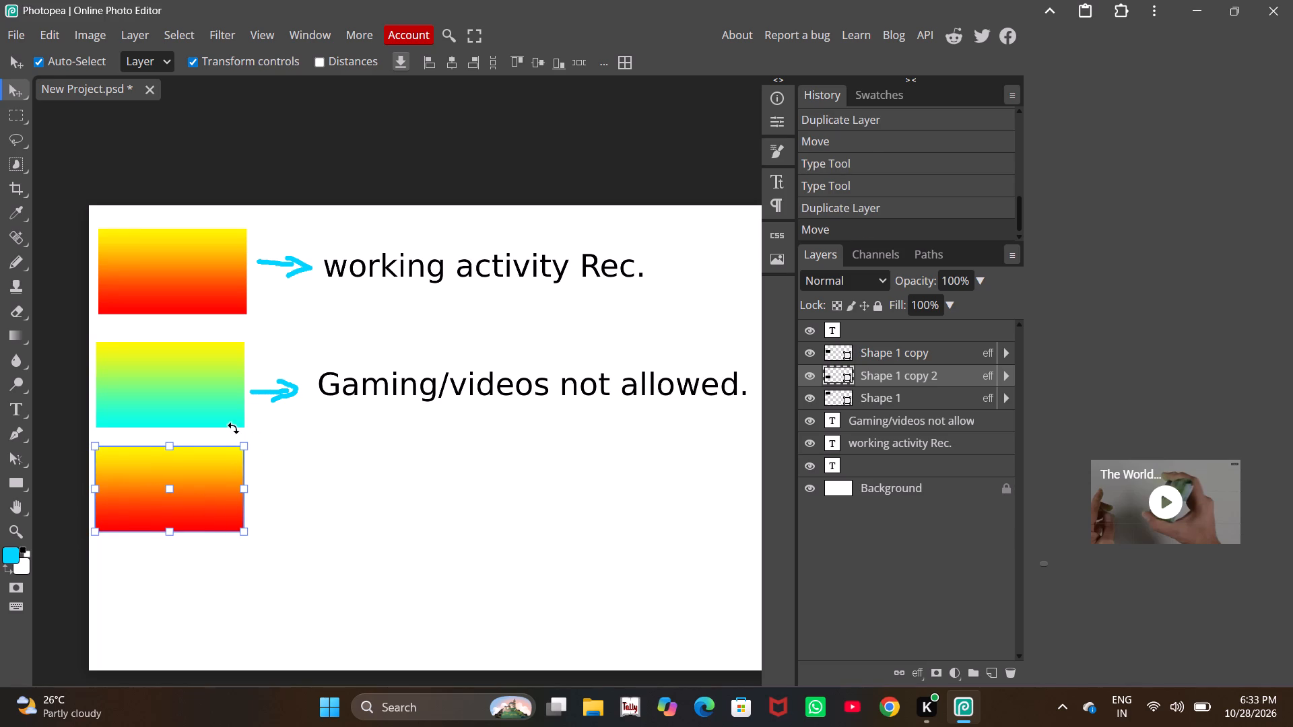
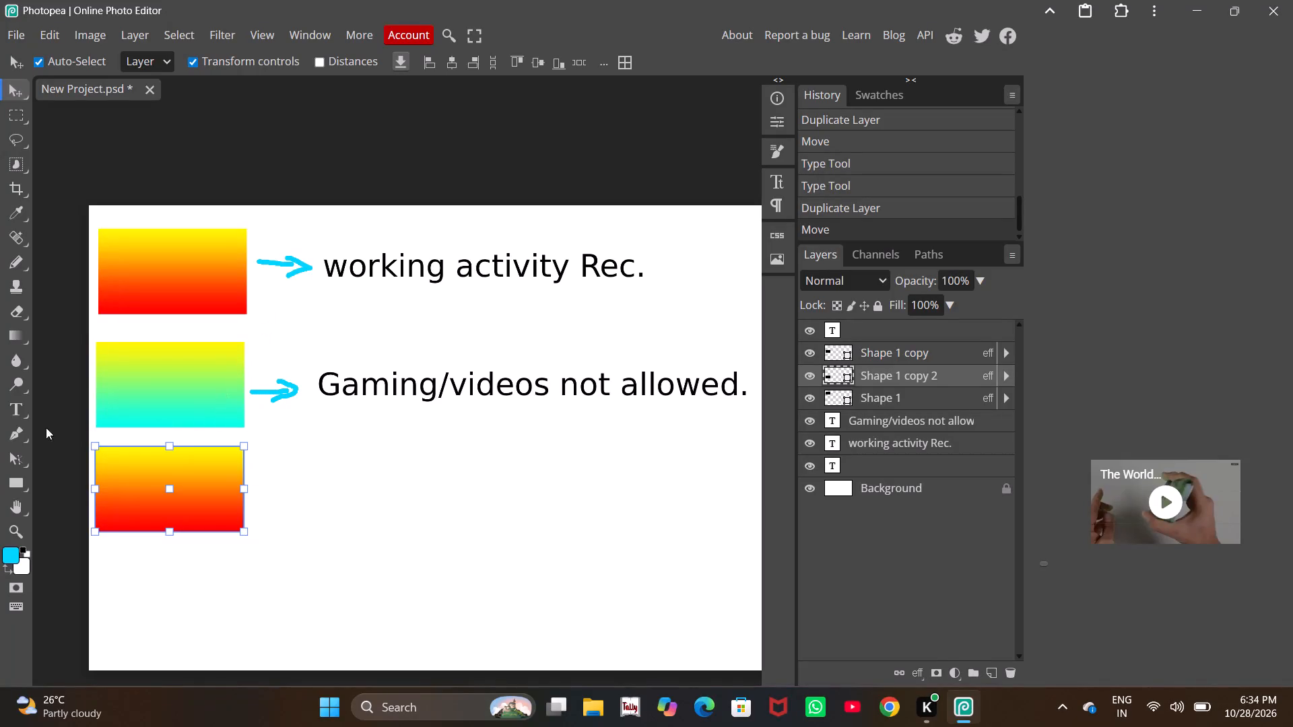
Draw a cyan right-pointing arrow with the Pencil tool on the Background layer, just to the right of the third rectangle.
left_click(11, 259)
scroll(378, 726, "up", 5)
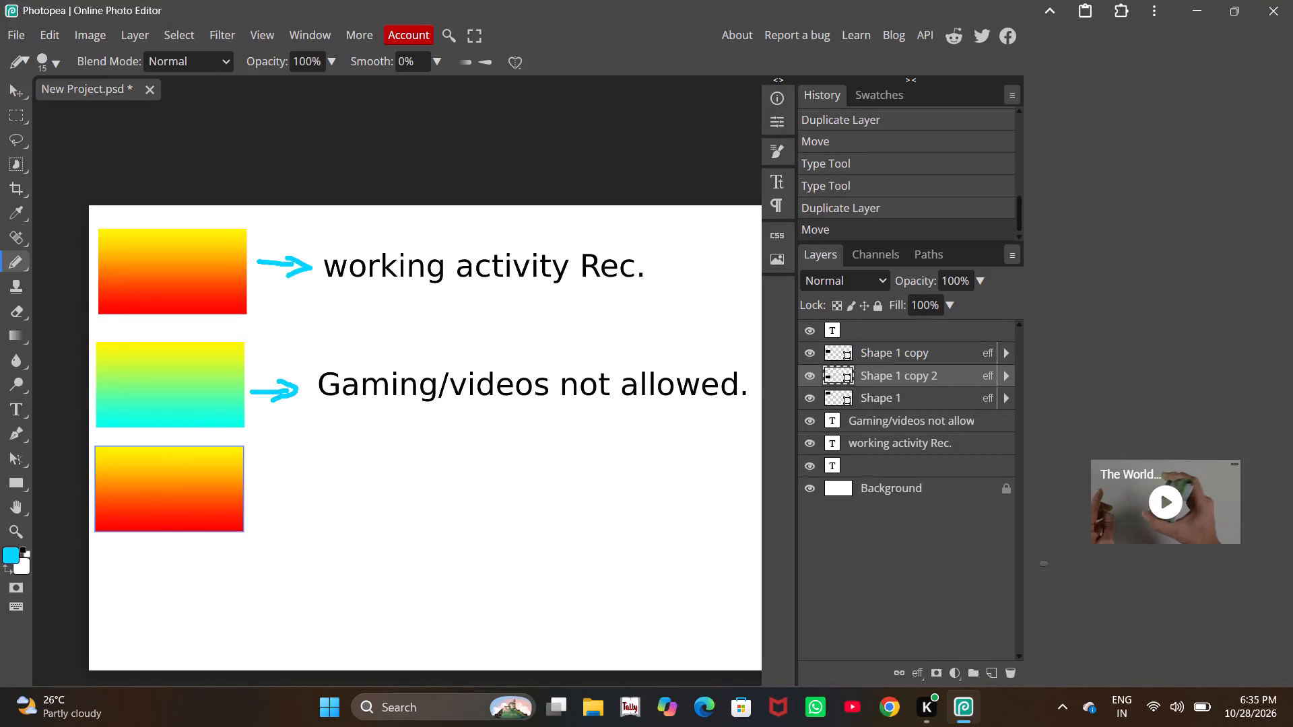
scroll(316, 512, "up", 16, "alt")
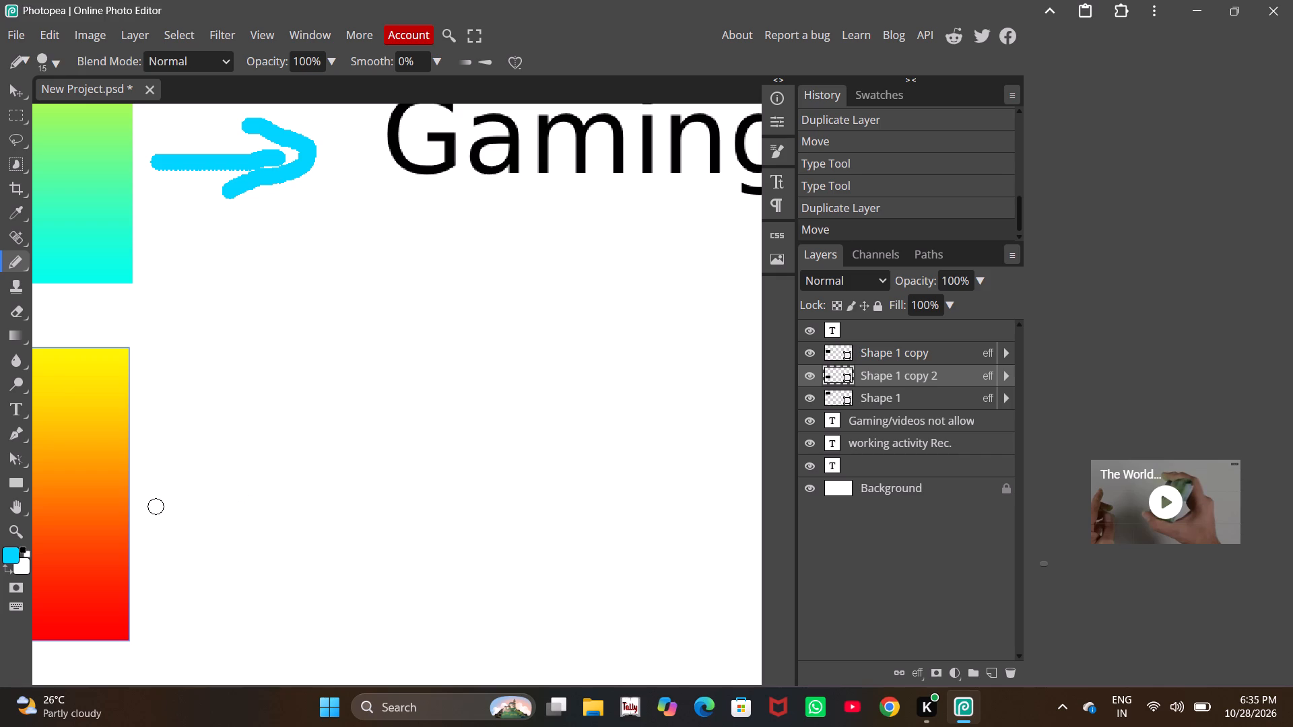
left_click_drag(155, 490, 198, 488)
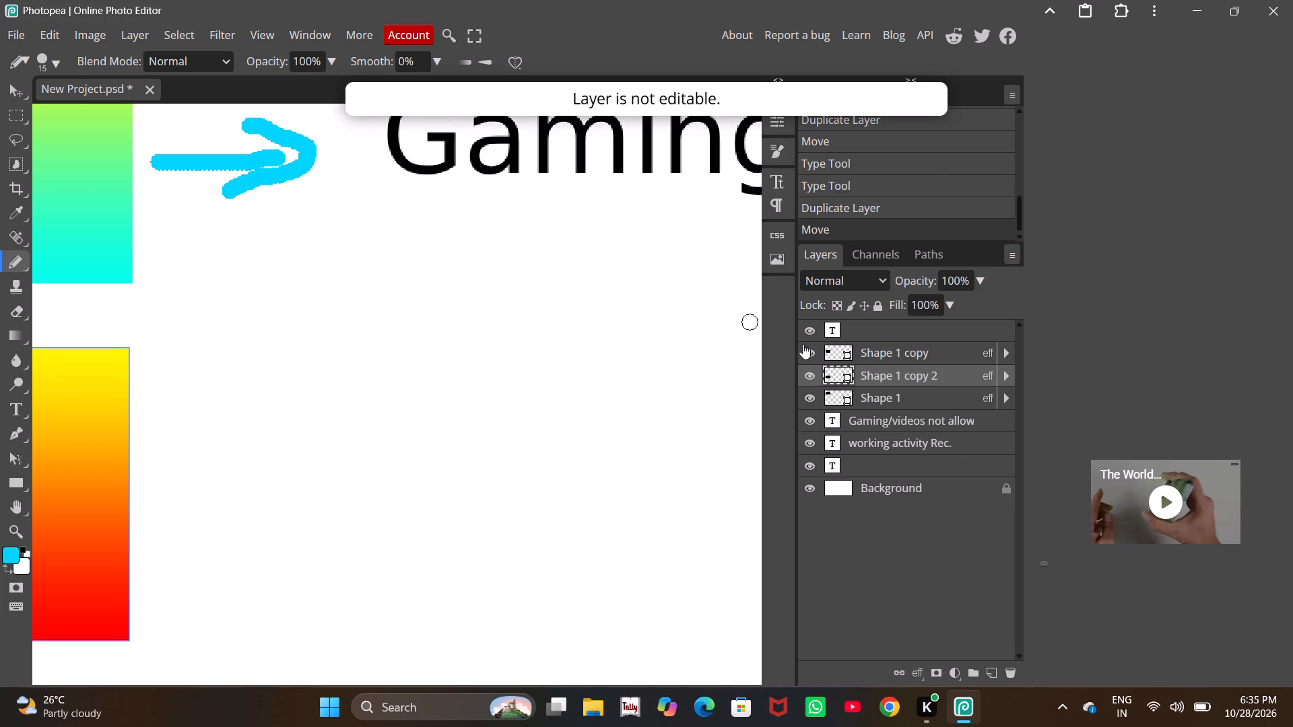
left_click(837, 491)
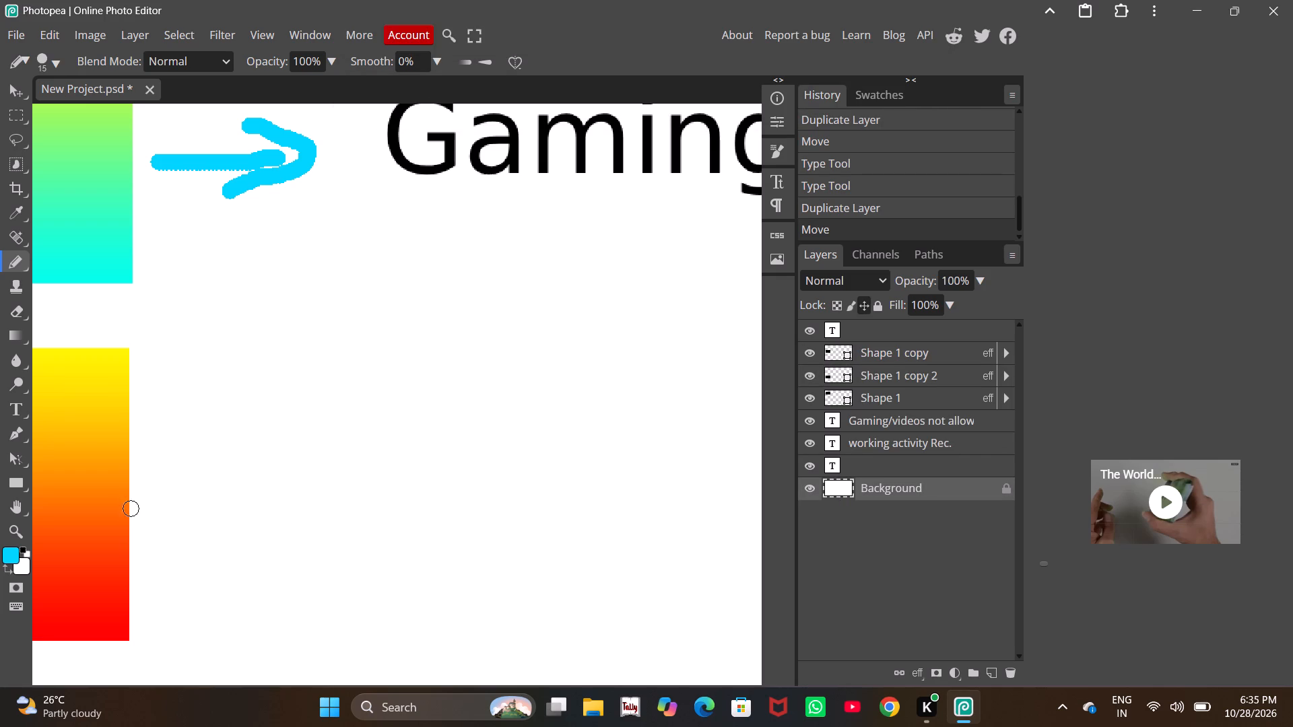
left_click_drag(170, 507, 298, 501)
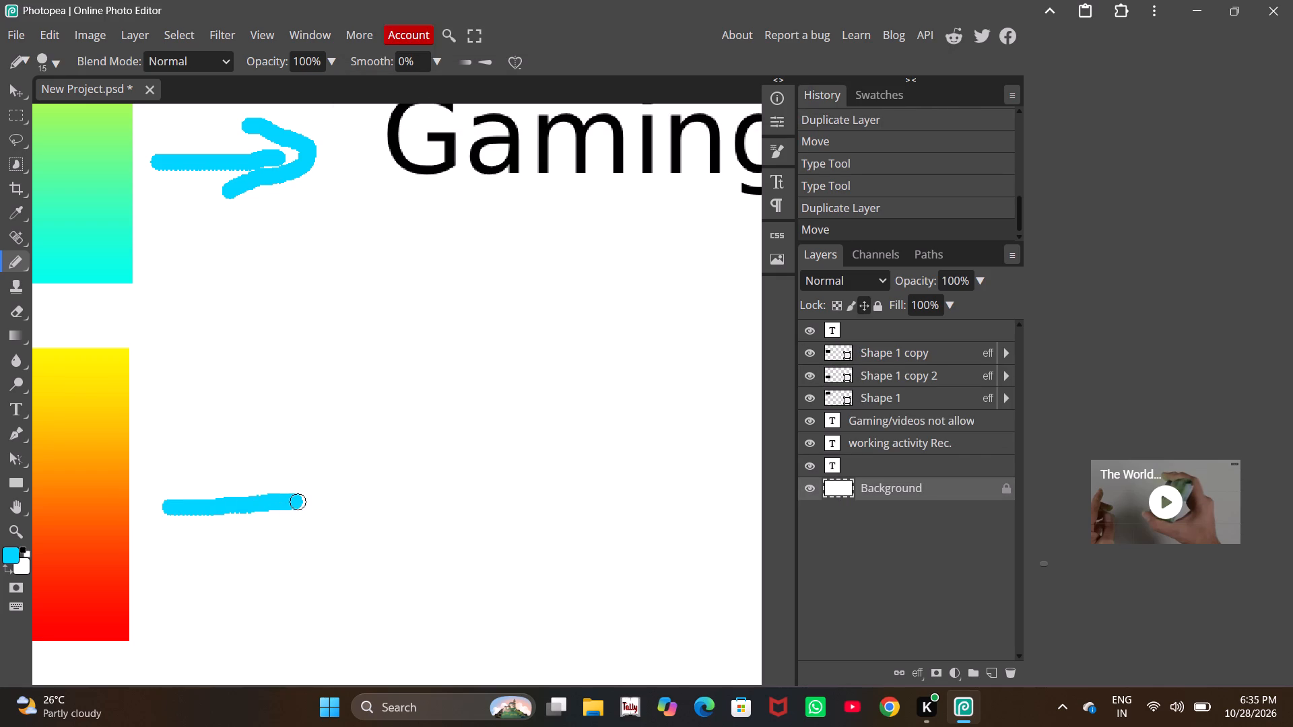
left_click_drag(298, 501, 307, 501)
left_click_drag(269, 464, 294, 476)
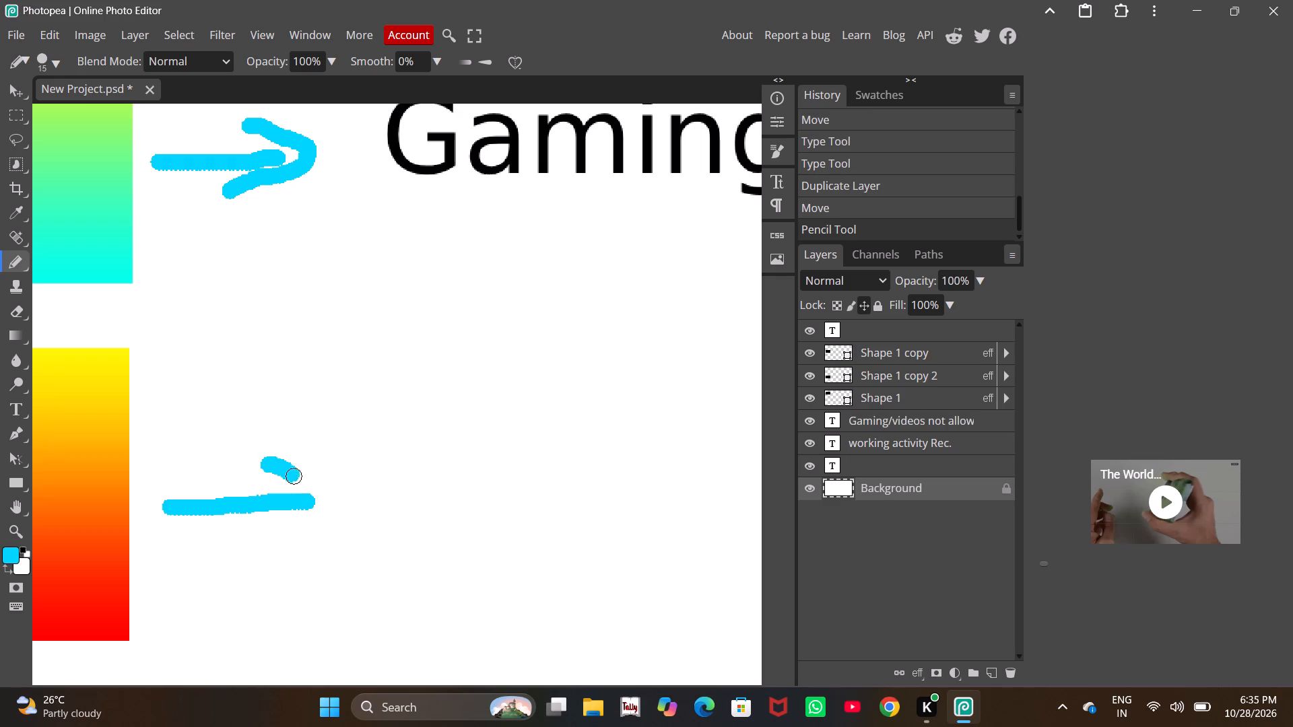
left_click_drag(294, 476, 257, 539)
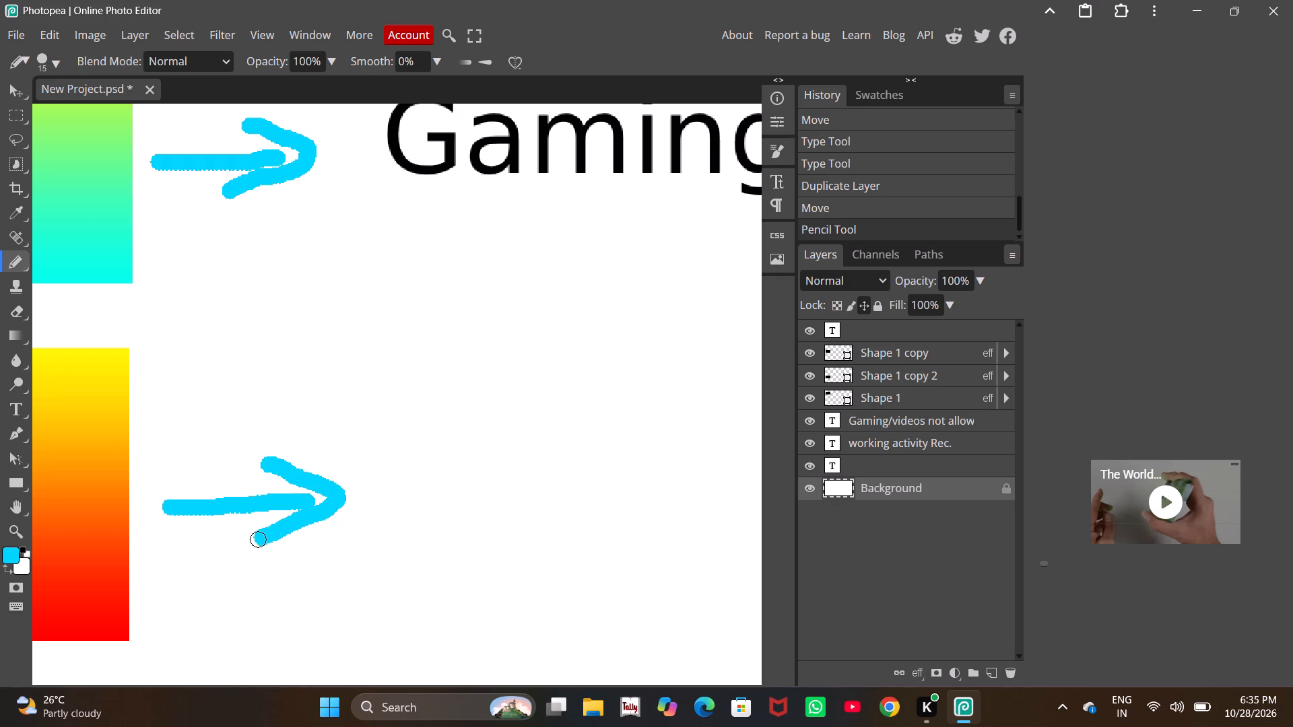
left_click_drag(257, 539, 256, 540)
Duplicate the "Gaming/videos not allowed." text layer and place the copy beside the third cyan arrow, roughly left-aligned with the label above.
scroll(339, 360, "down", 8, "alt")
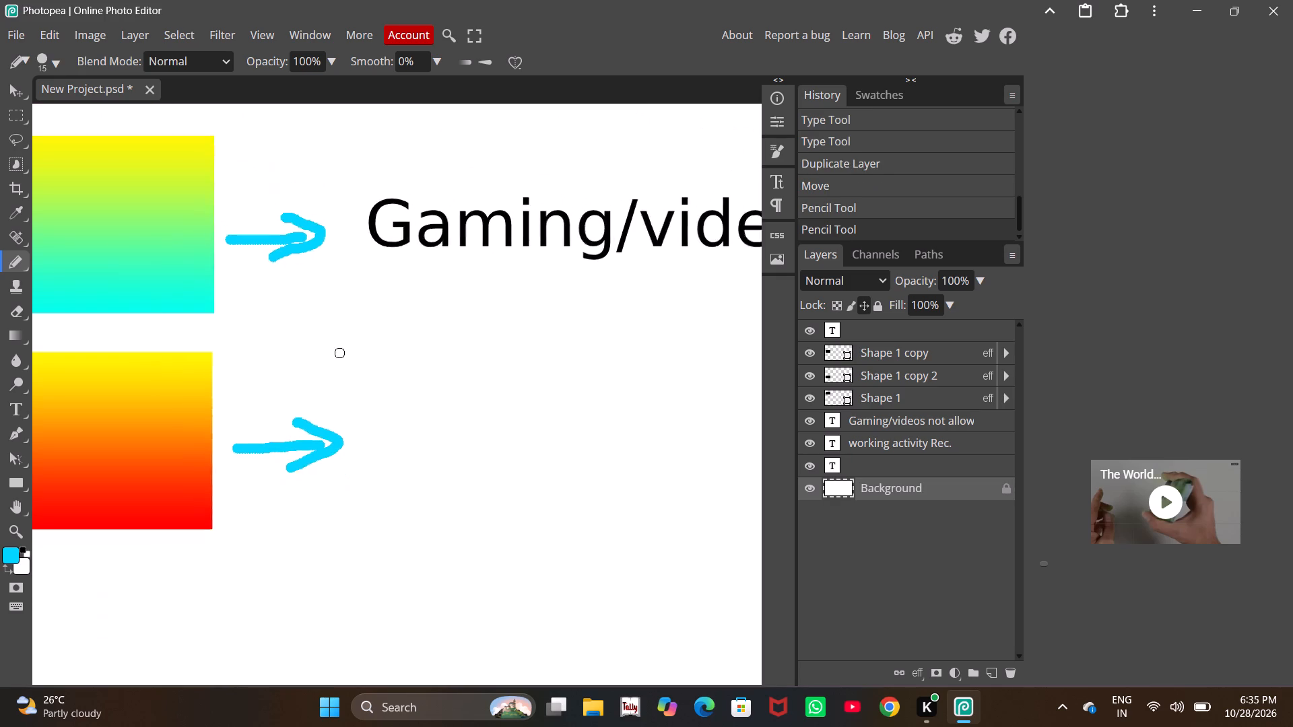
scroll(339, 353, "down", 6, "alt")
scroll(373, 302, "up", 2)
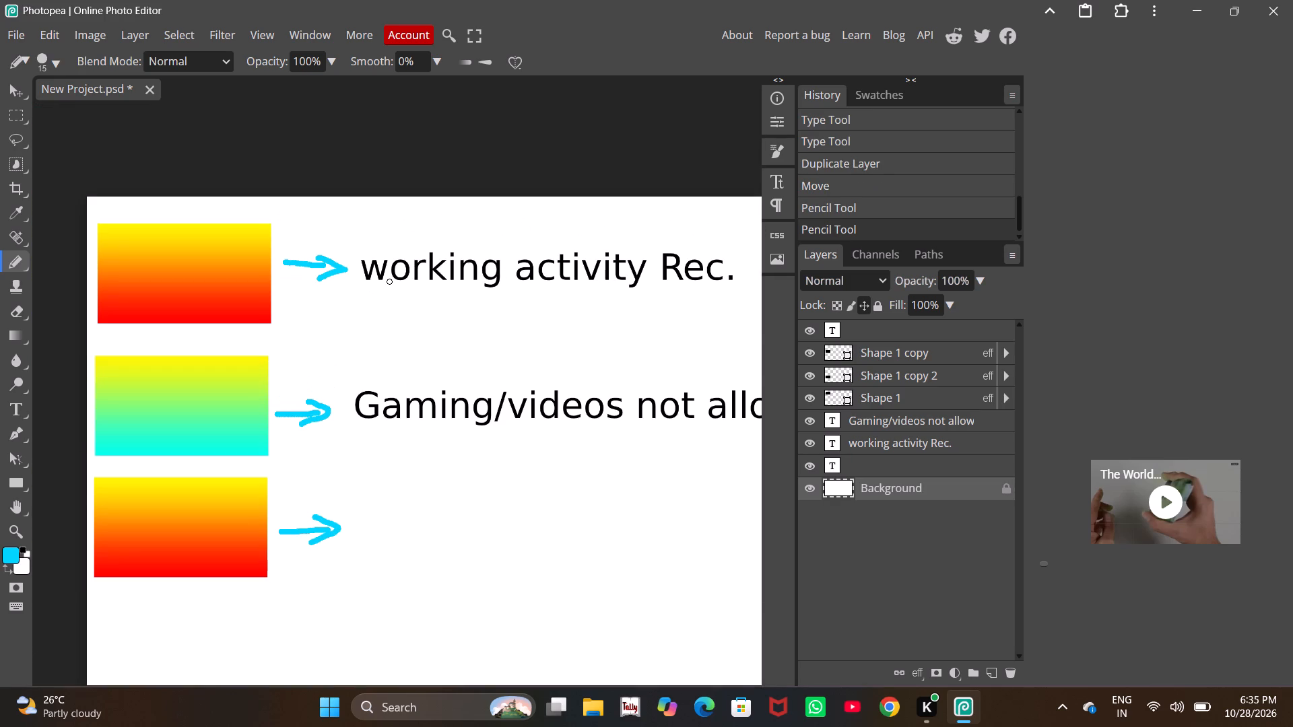
scroll(395, 281, "down", 1)
scroll(395, 281, "up", 1)
left_click(17, 409)
left_click(28, 413)
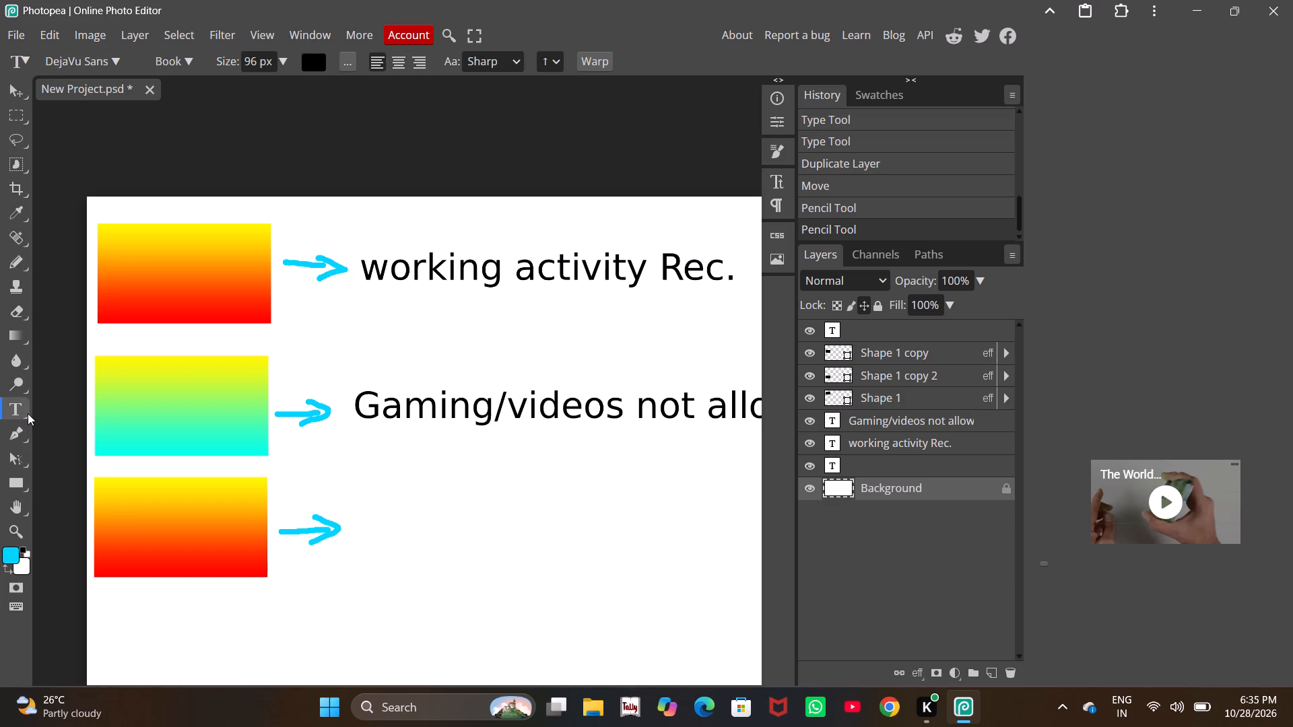
left_click(887, 427)
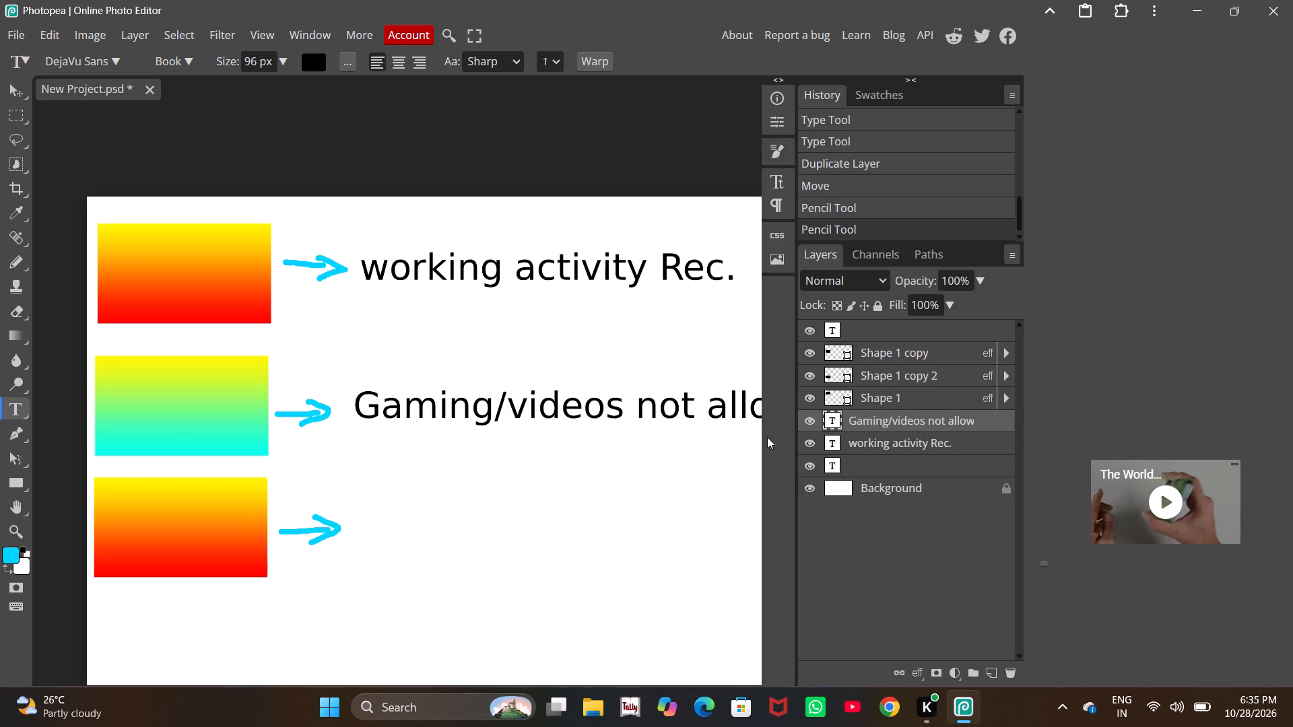
scroll(766, 435, "up", 3)
scroll(764, 435, "down", 4, "alt")
scroll(626, 444, "down", 4)
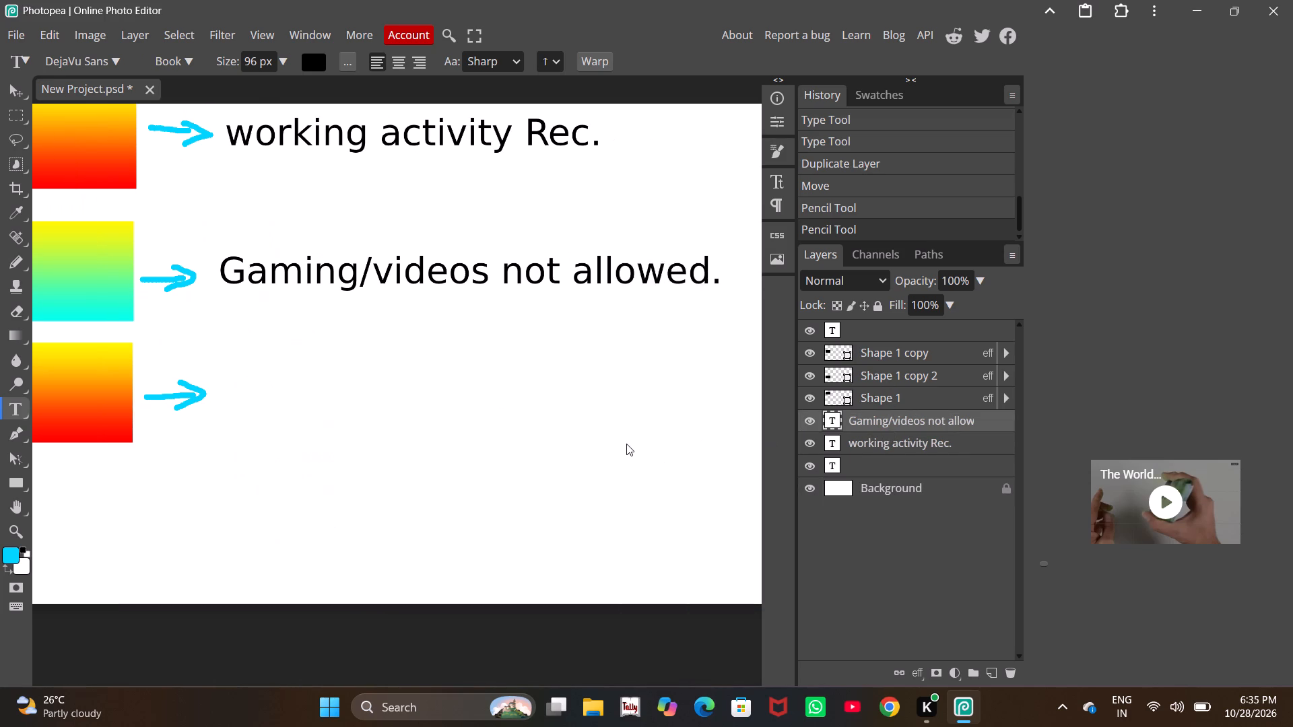
scroll(626, 444, "up", 2, "ctrl")
scroll(626, 444, "down", 2, "ctrl")
scroll(609, 438, "up", 2)
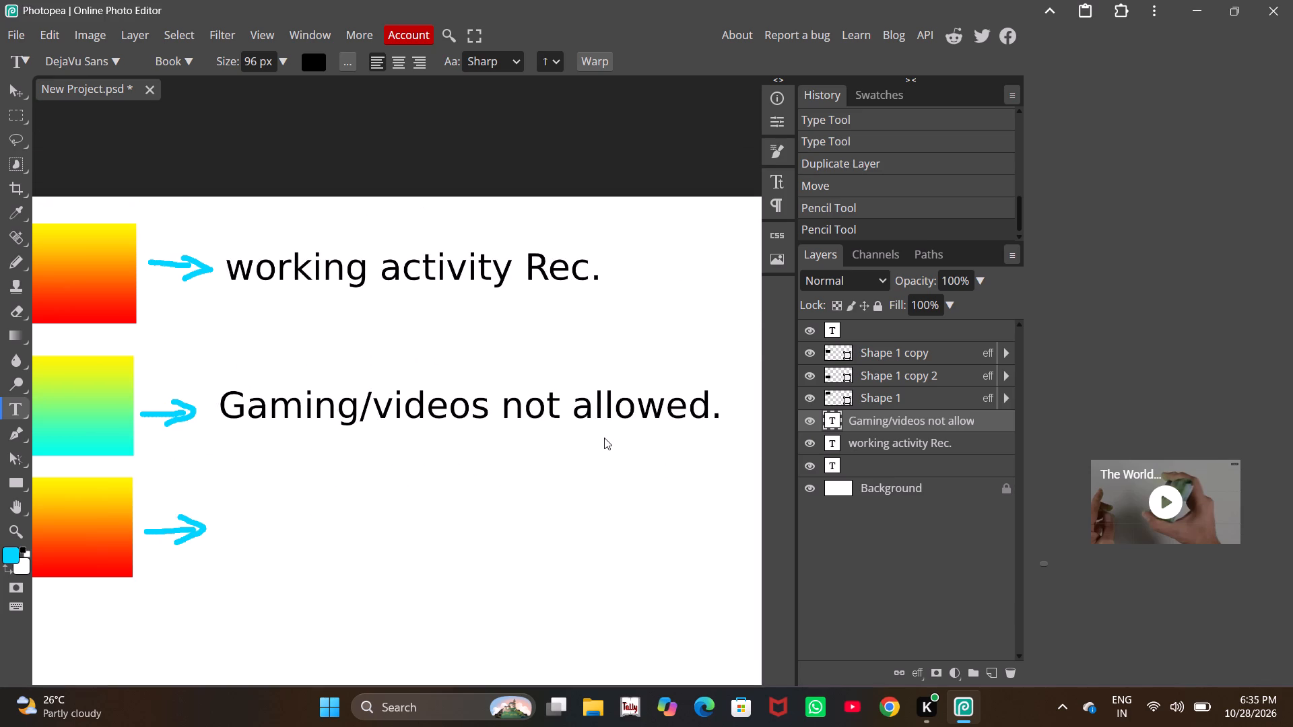
double_click(885, 420)
left_click(950, 427)
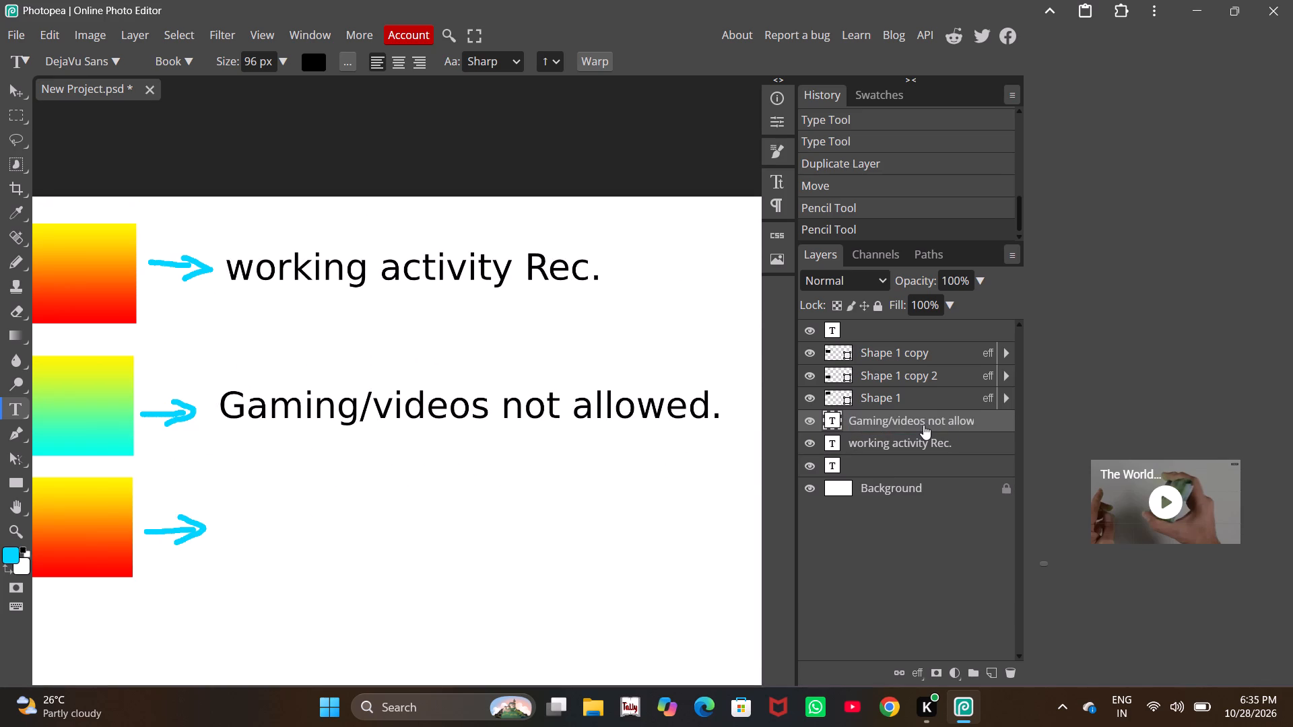
right_click(923, 425)
left_click(797, 302)
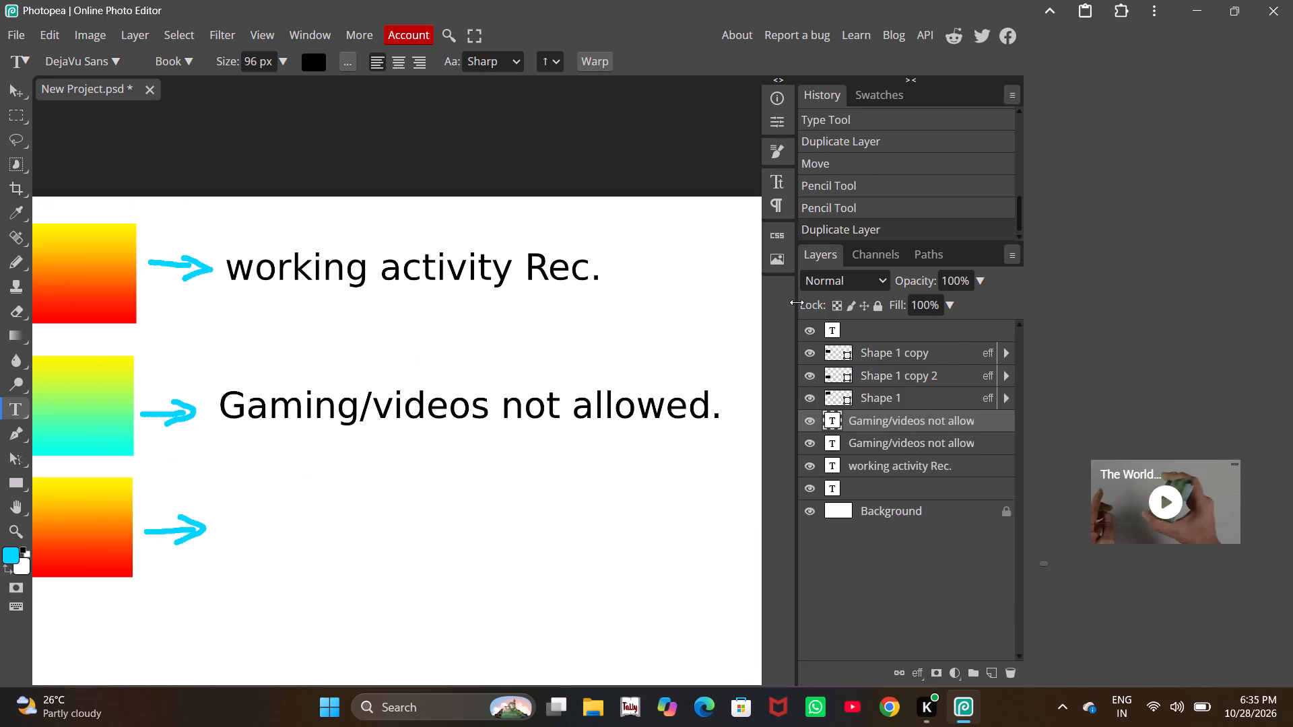
left_click(7, 92)
left_click_drag(297, 407, 292, 501)
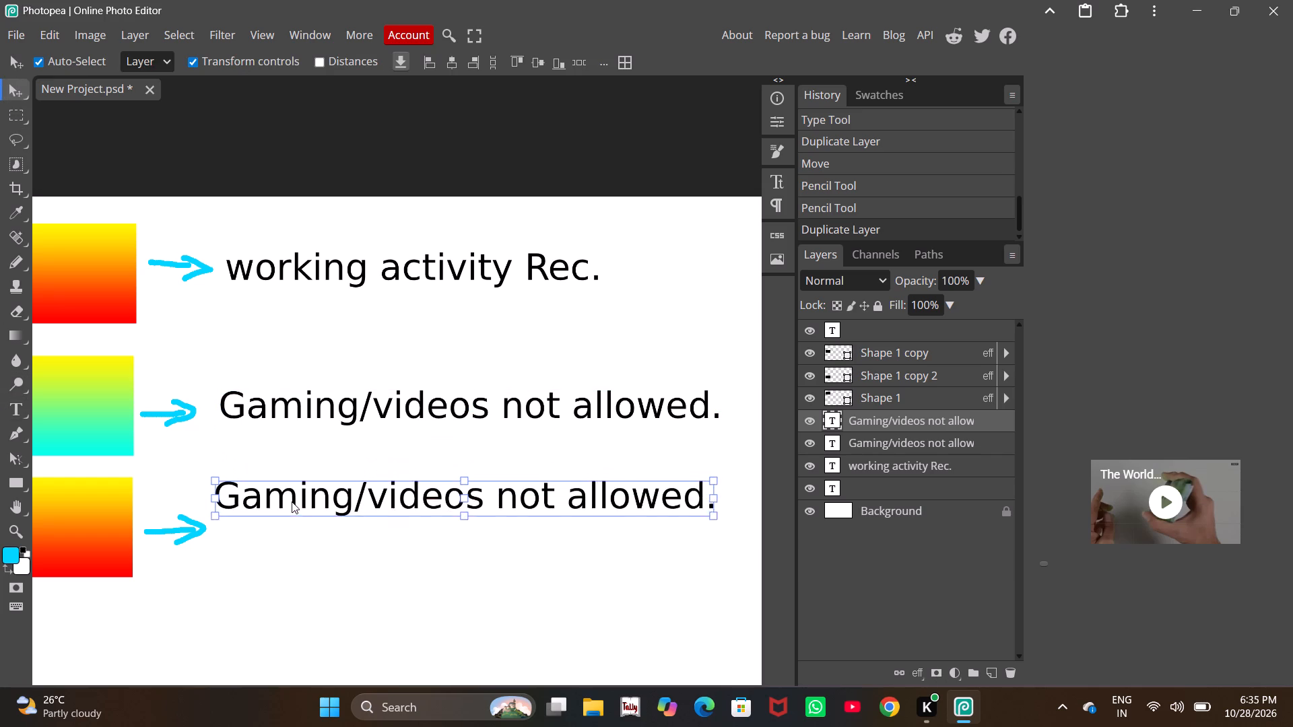
left_click_drag(292, 501, 296, 512)
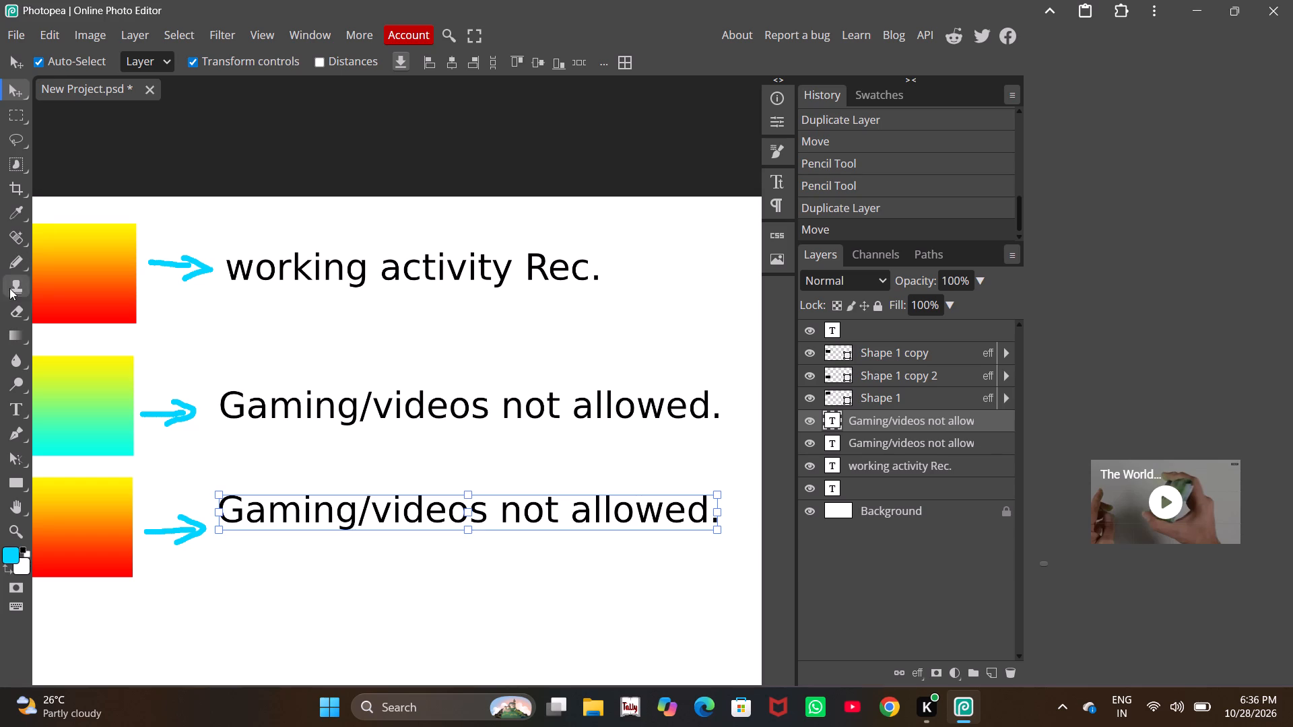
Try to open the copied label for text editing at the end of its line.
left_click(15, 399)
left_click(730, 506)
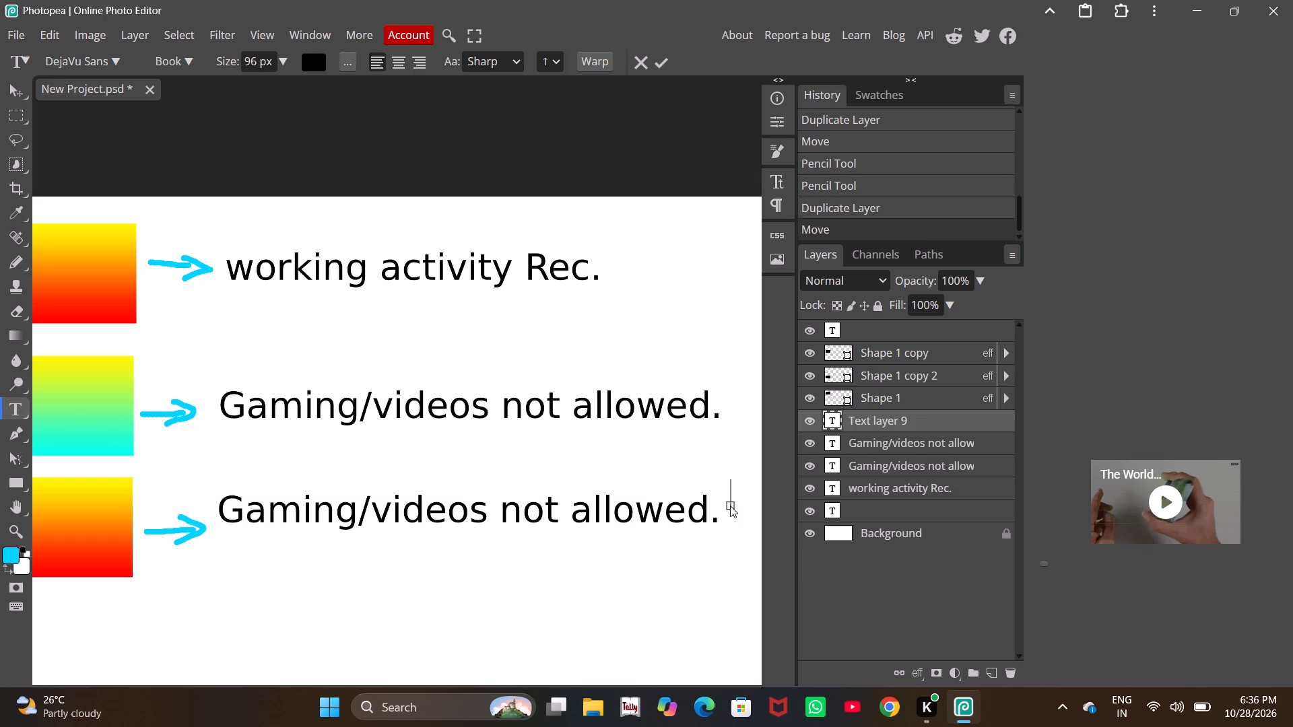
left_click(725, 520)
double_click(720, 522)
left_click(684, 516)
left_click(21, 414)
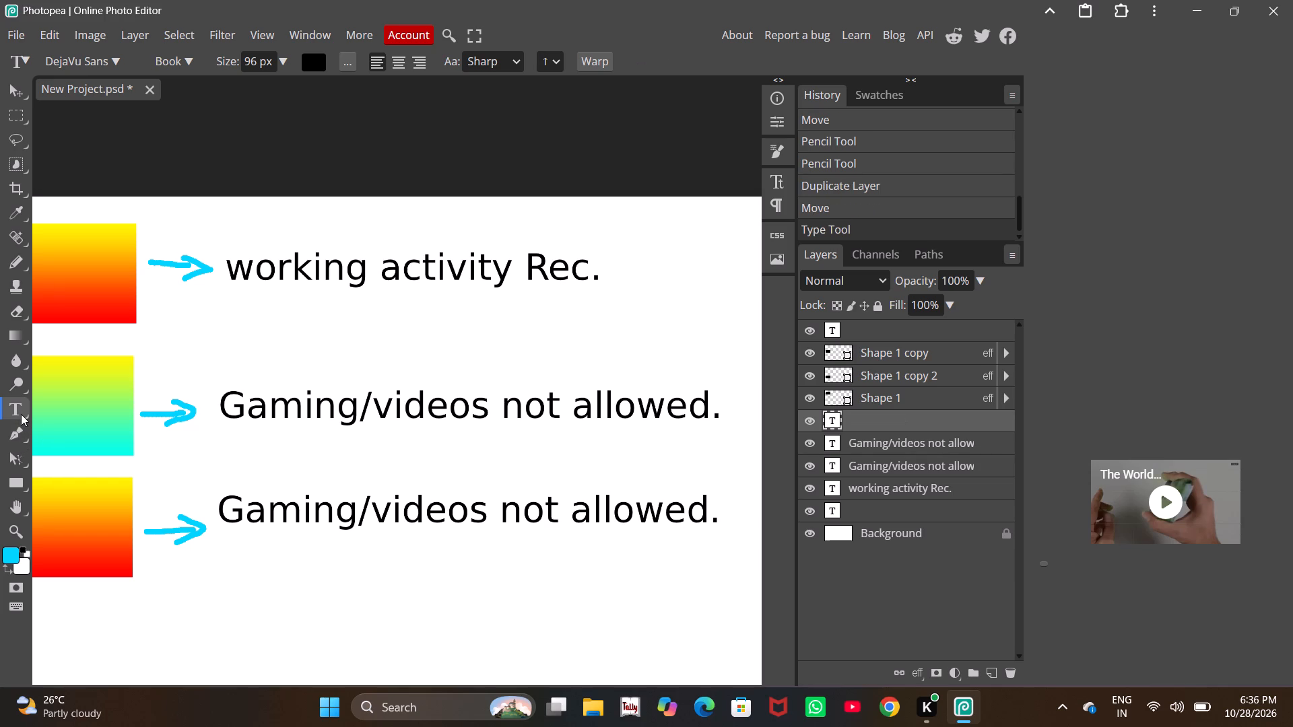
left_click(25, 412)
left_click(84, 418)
Delete all the text of the copied label beside the third cyan arrow.
left_click(706, 506)
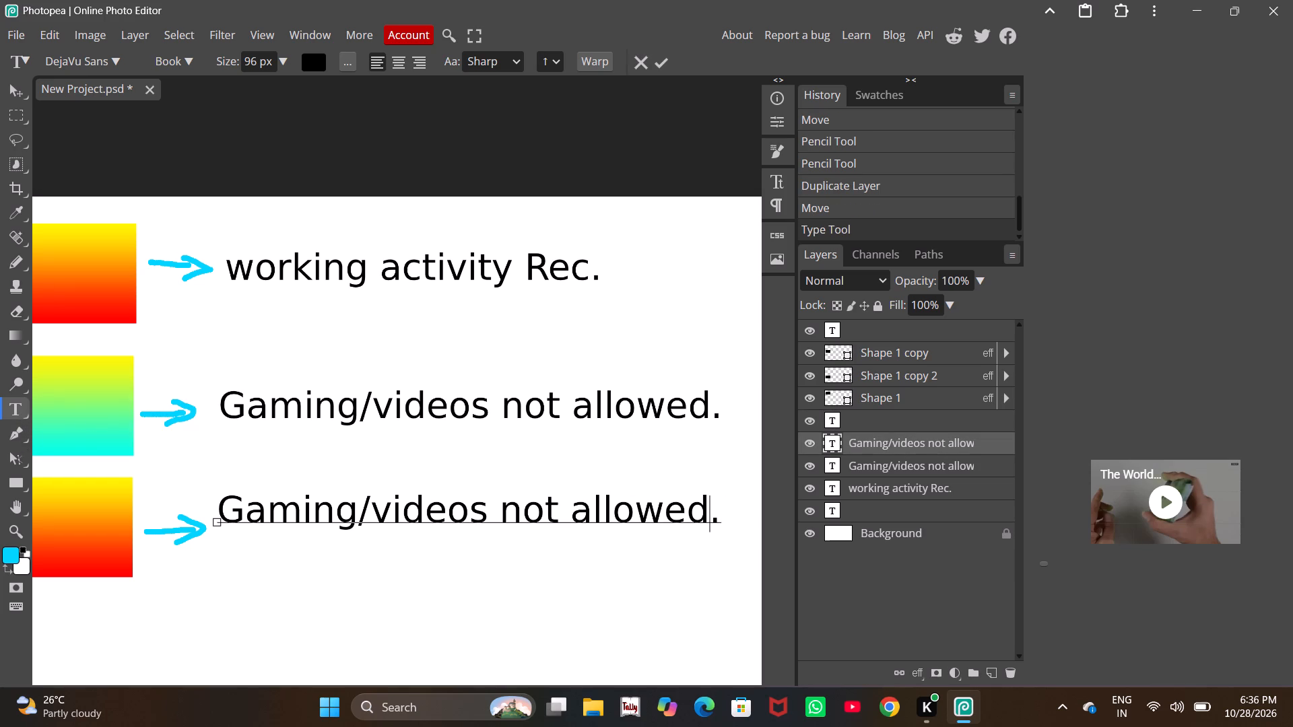
key("Right")
key("BackSpace")
key("BackSpace")
key("BackSpace")
key("BackSpace")
key("BackSpace")
key("BackSpace")
key("BackSpace")
key("BackSpace")
key("BackSpace")
key("BackSpace")
key("BackSpace")
key("BackSpace")
key("BackSpace")
key("BackSpace")
key("BackSpace")
key("BackSpace")
key("BackSpace")
key("BackSpace")
key("BackSpace")
key("BackSpace")
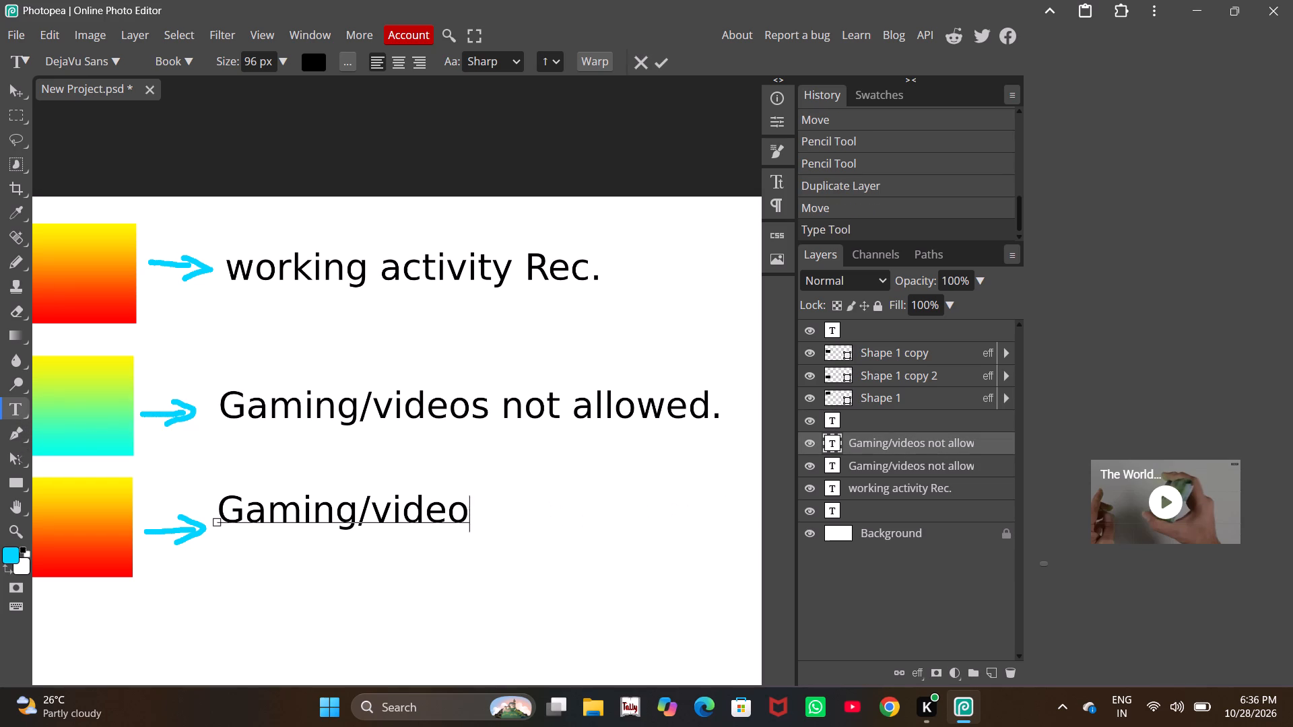
key("BackSpace")
key("BackSpace")
key("BackSpace")
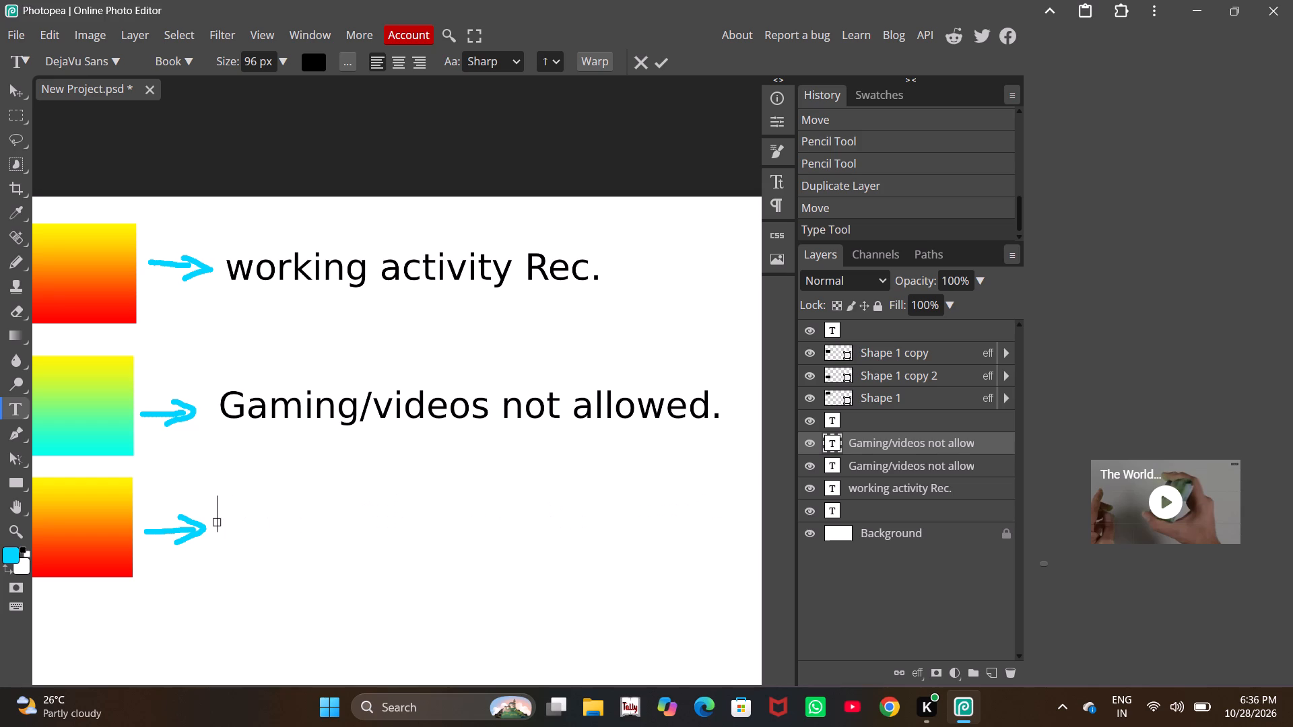
Enter "24 hrs. Processing" as the text of the emptied label beside the third arrow.
type("24")
key("space")
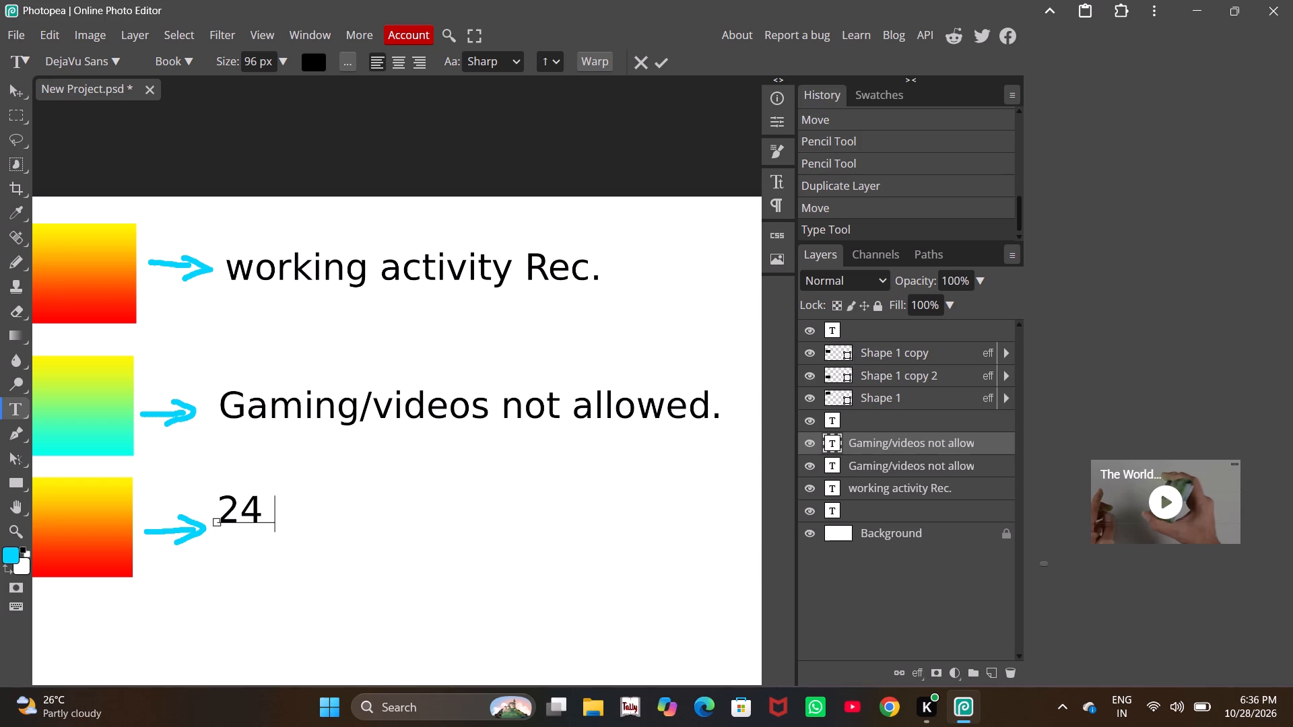
key("p")
key("BackSpace")
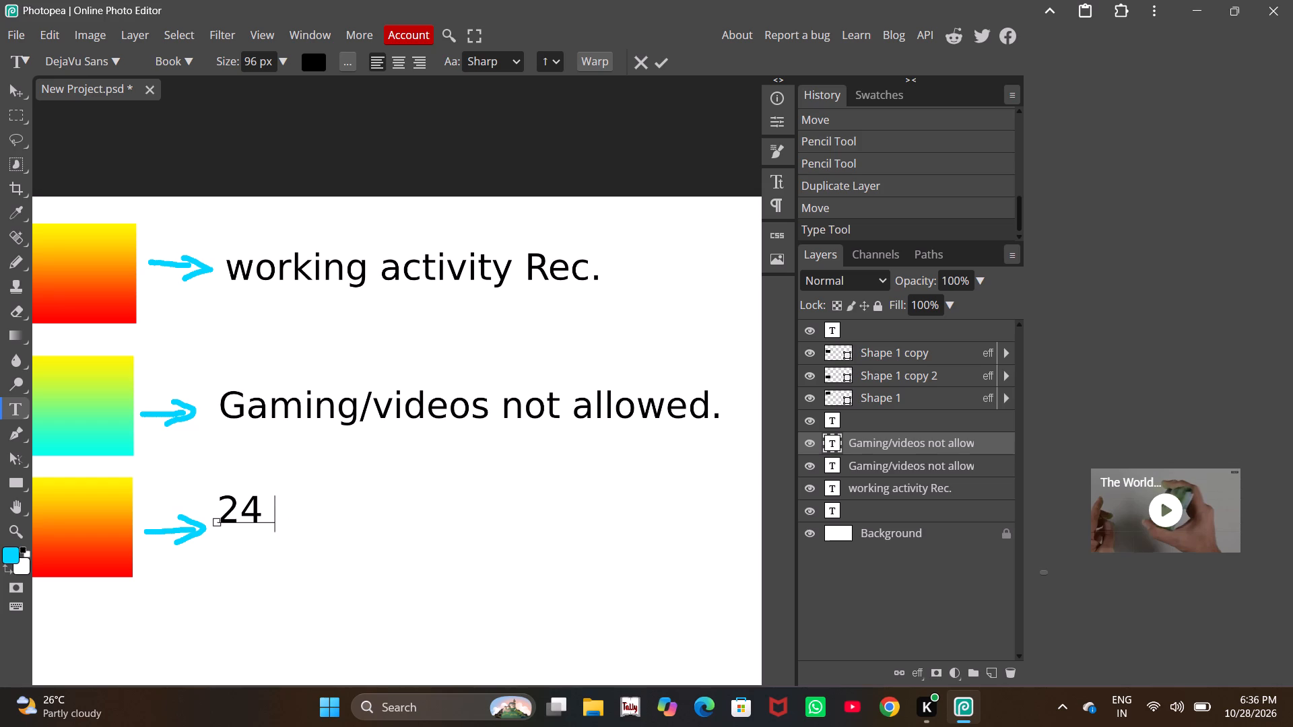
type("hr")
key("s")
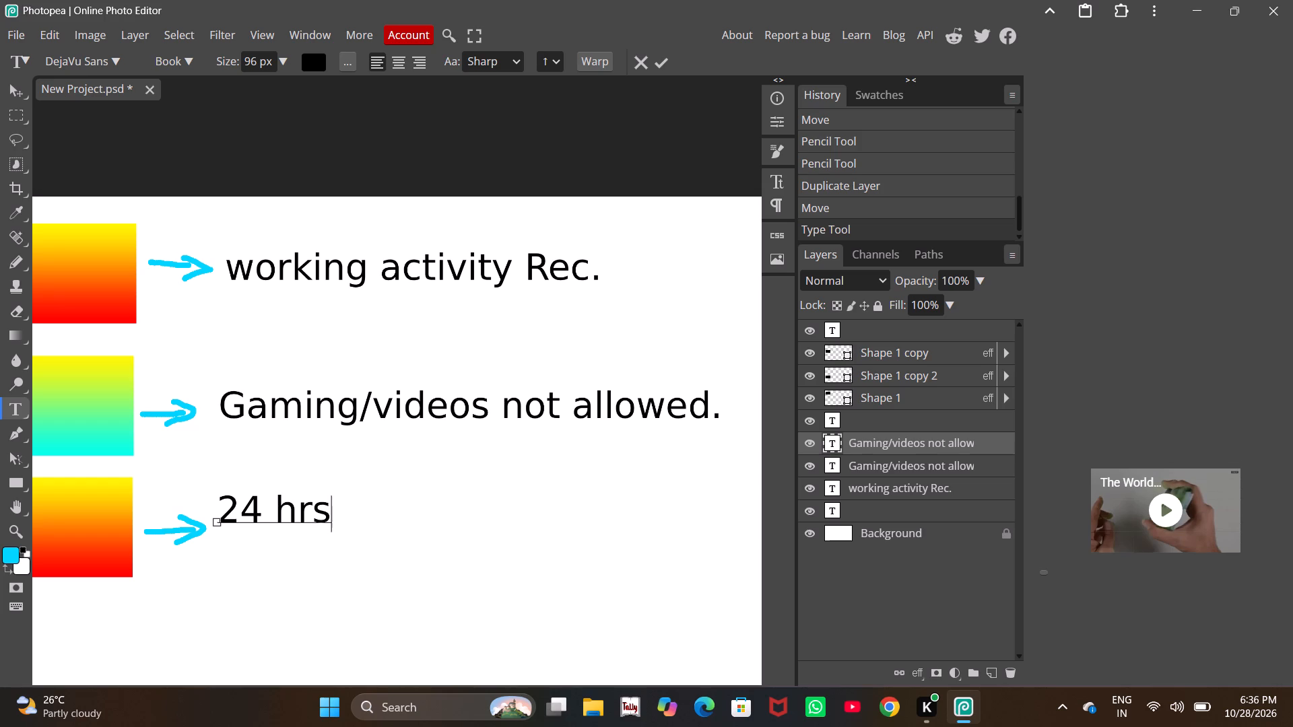
type(".")
key("space")
type("PRo")
key("BackSpace")
key("BackSpace")
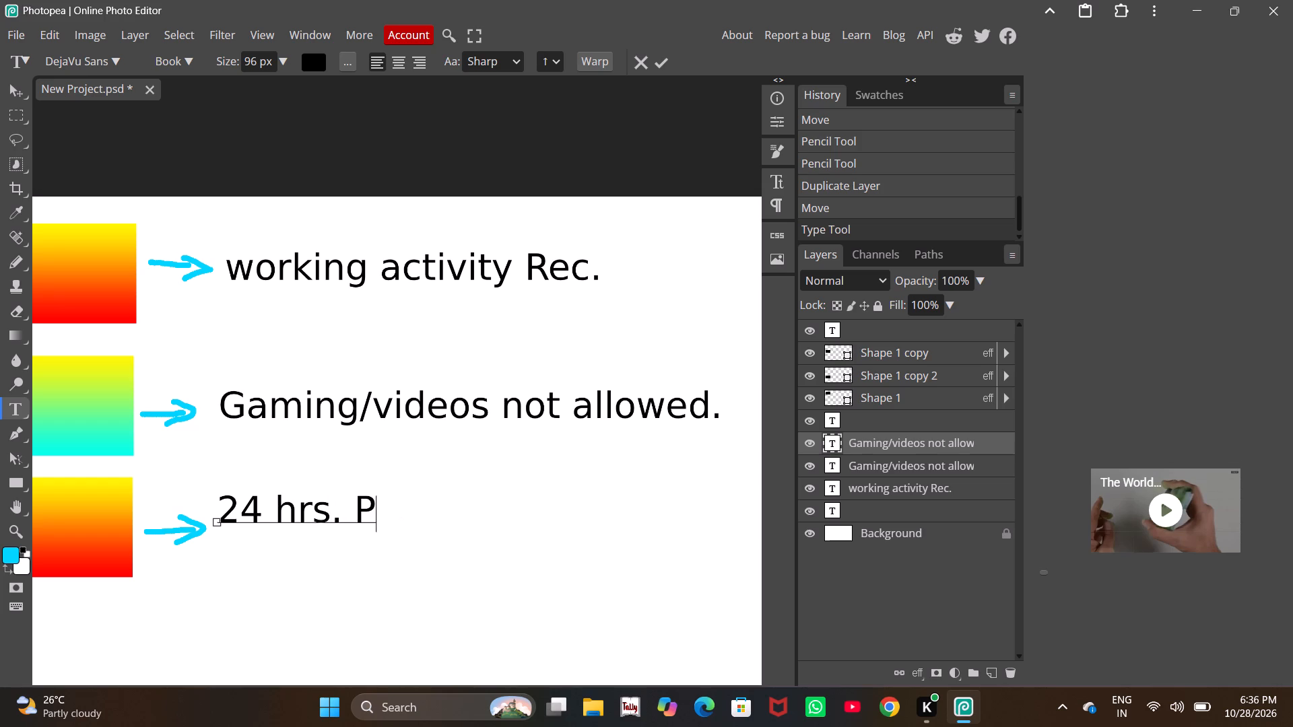
type("rocess")
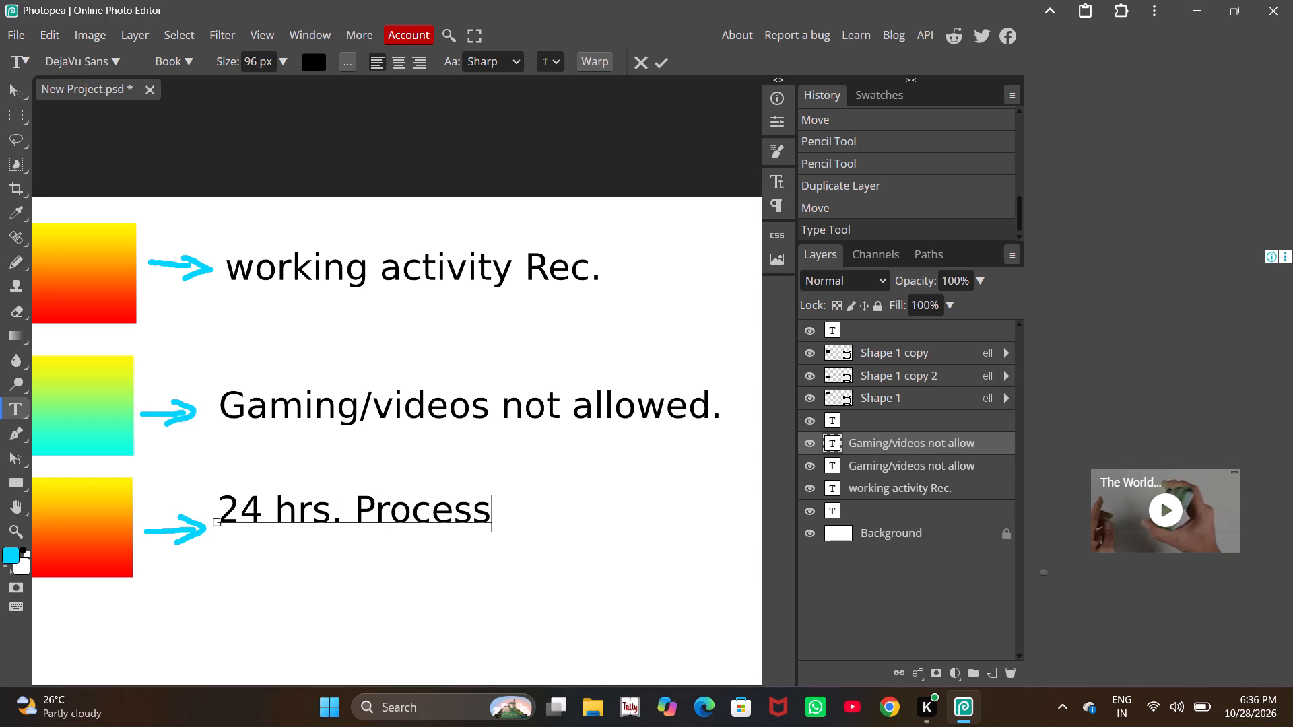
type("ing")
Insert "Rec. Takes " at the start of the "24 hrs. Processing" label beside the third arrow.
key("Left")
key("Left")
key("Left")
key("Left")
key("Left")
key("Left")
key("Left")
key("Left")
key("Left")
key("Left")
key("Left")
key("Left")
key("Left")
key("Left")
key("Left")
key("Left")
key("Left")
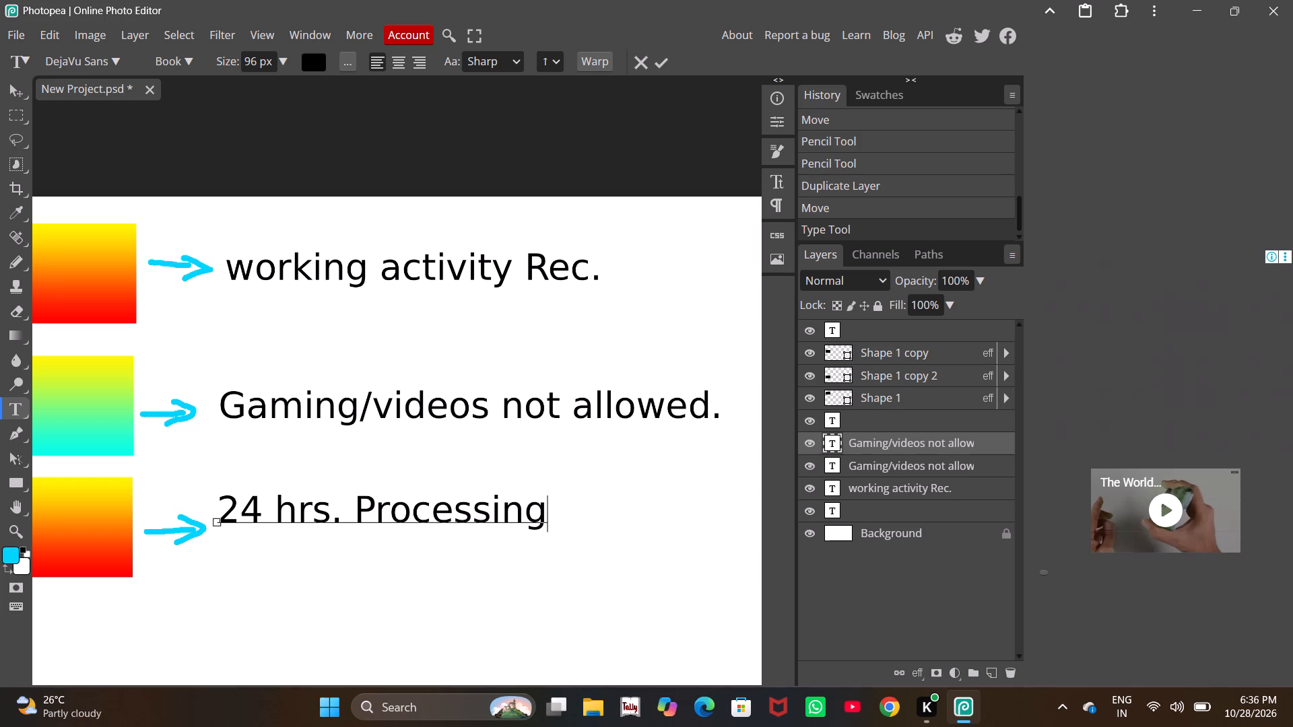
key("Left")
key("r")
key("BackSpace")
type("Recp")
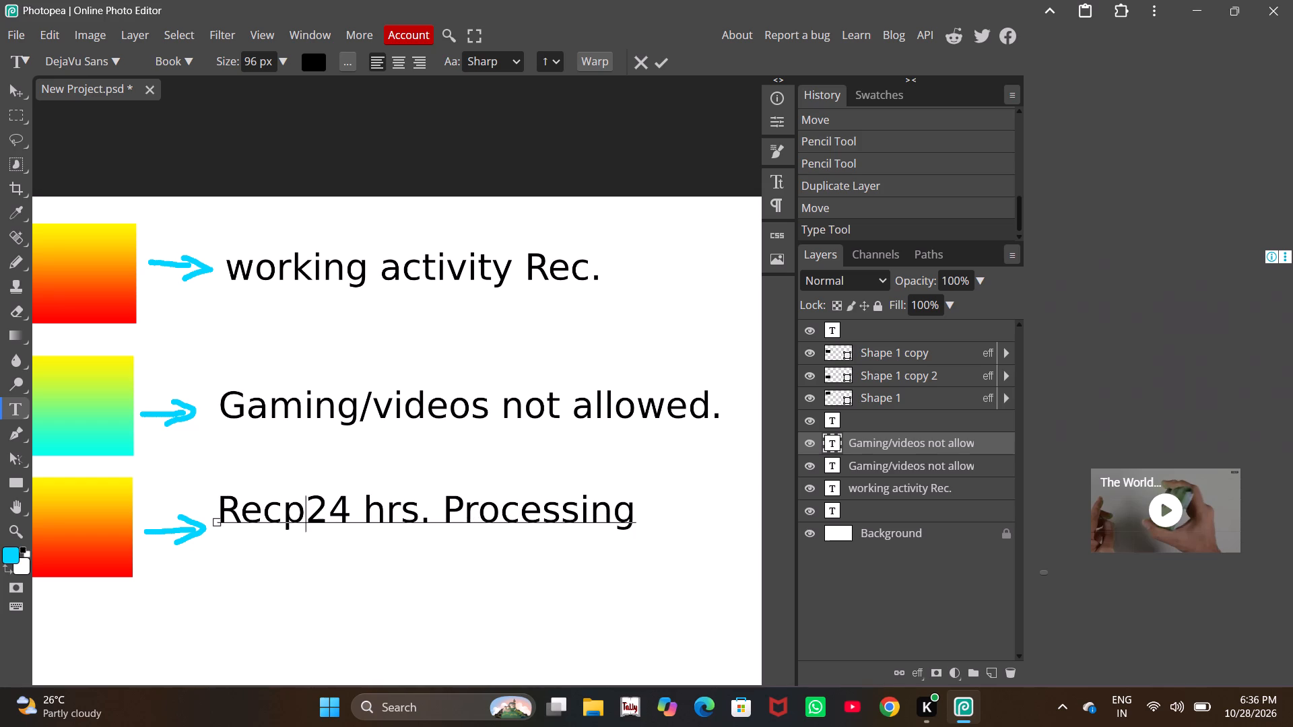
key("BackSpace")
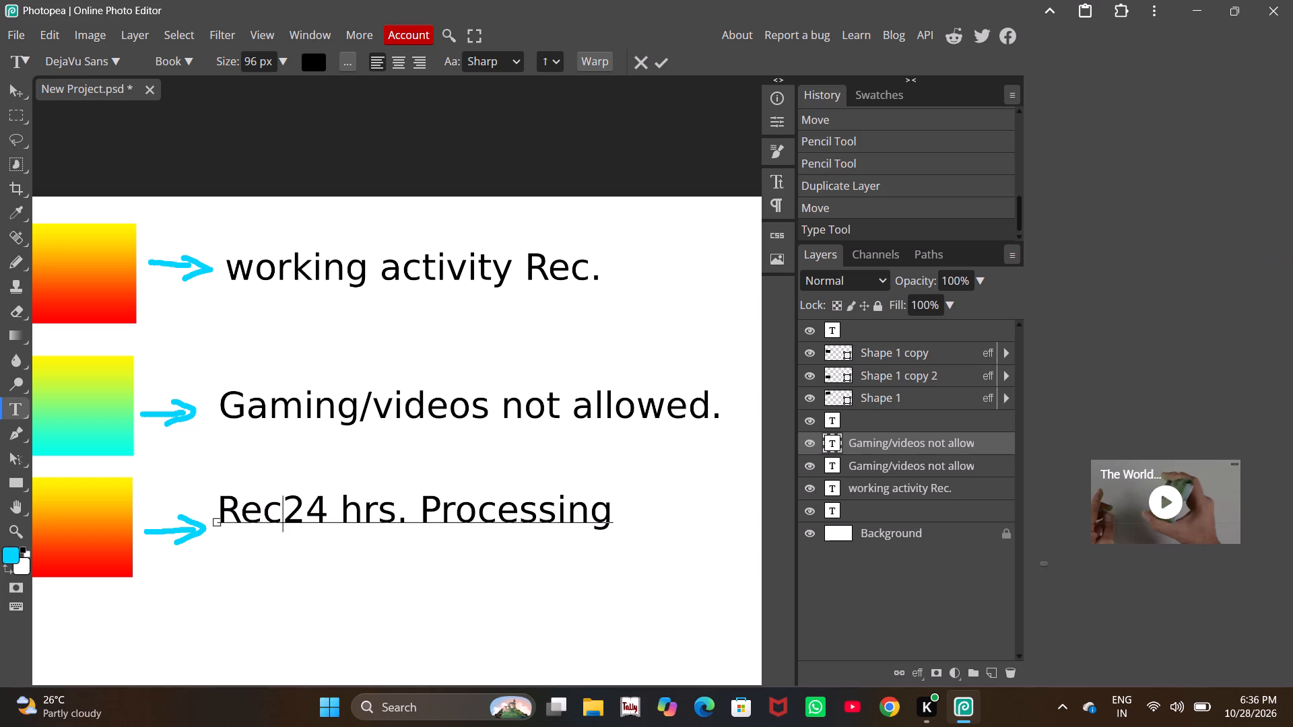
type(". ta")
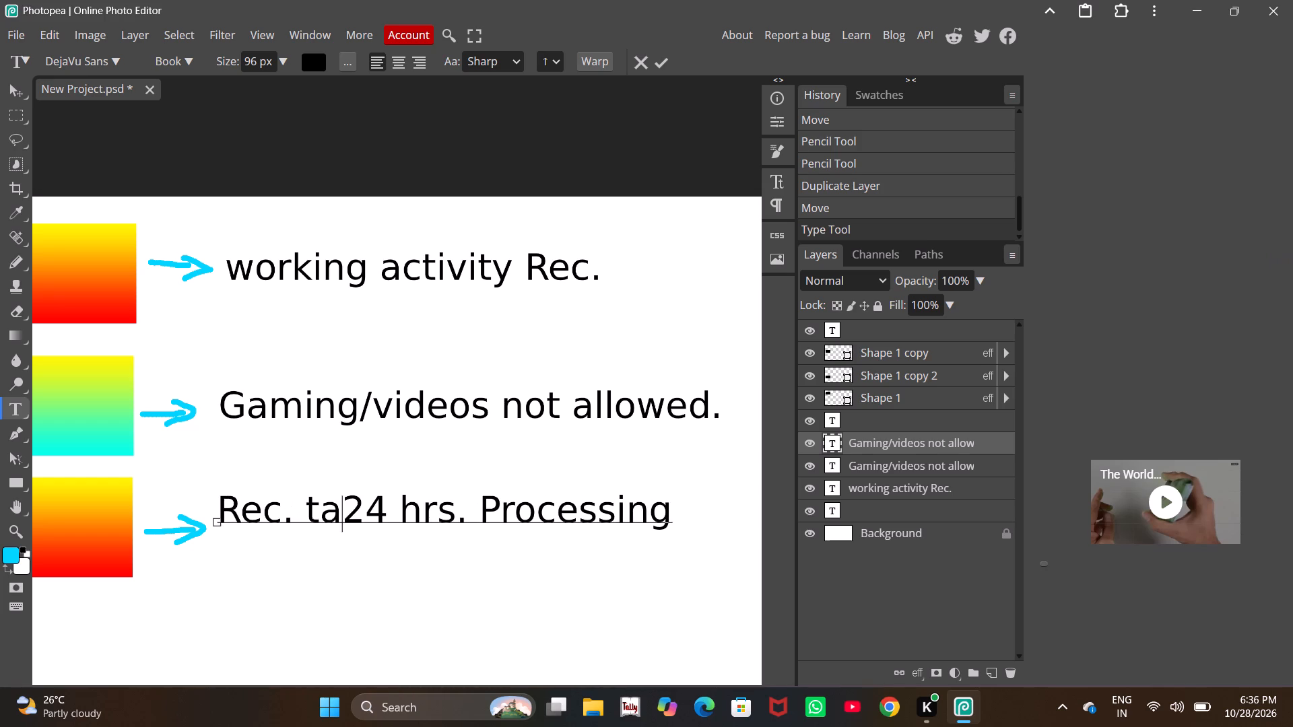
key("BackSpace")
key("BackSpace")
type("Takes")
key("space")
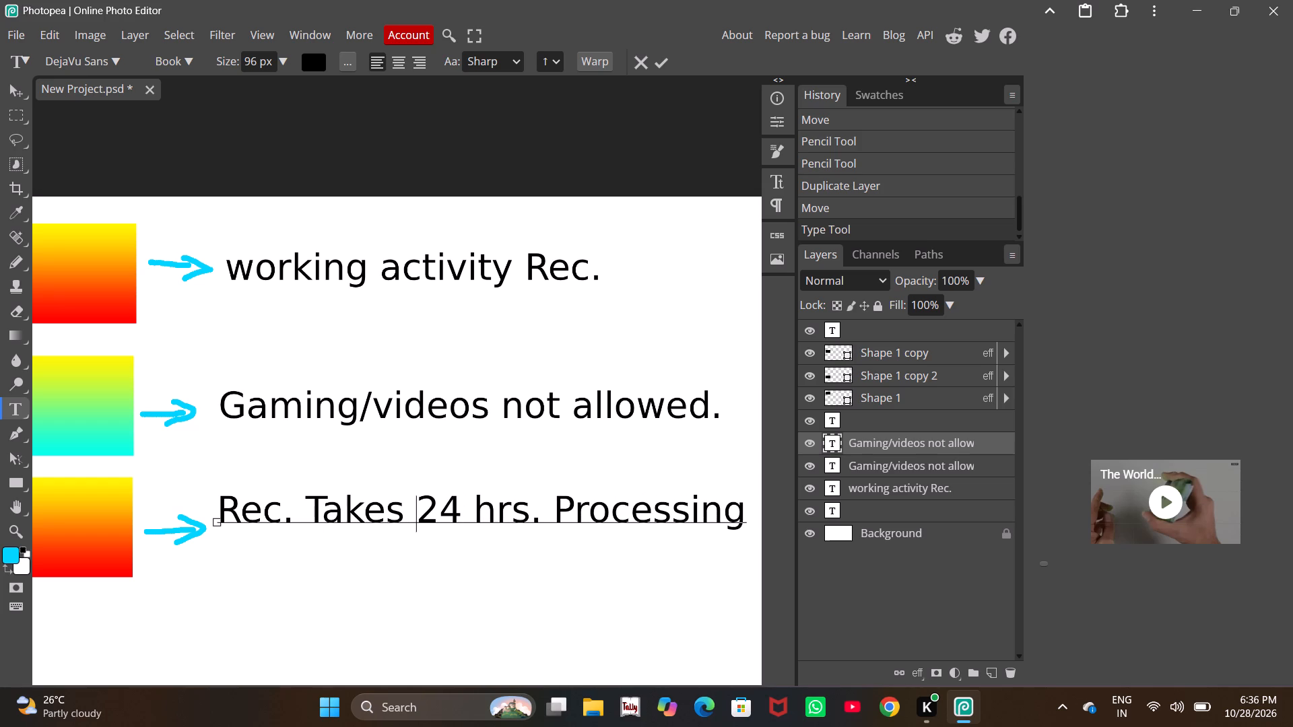
Add a full stop at the end of the third label, after "Processing".
key("Right")
key("Right")
key("Right")
key("Right")
key("Right")
key("Right")
key("Right")
key("Right")
key("Right")
key("Right")
key("Right")
key("Right")
key("Right")
key("Right")
key("Right")
key("Right")
key("Right")
key("Right")
key("period")
Move the "Rec. Takes 24 hrs. Processing." label slightly down to line up with the third cyan arrow.
left_click(9, 87)
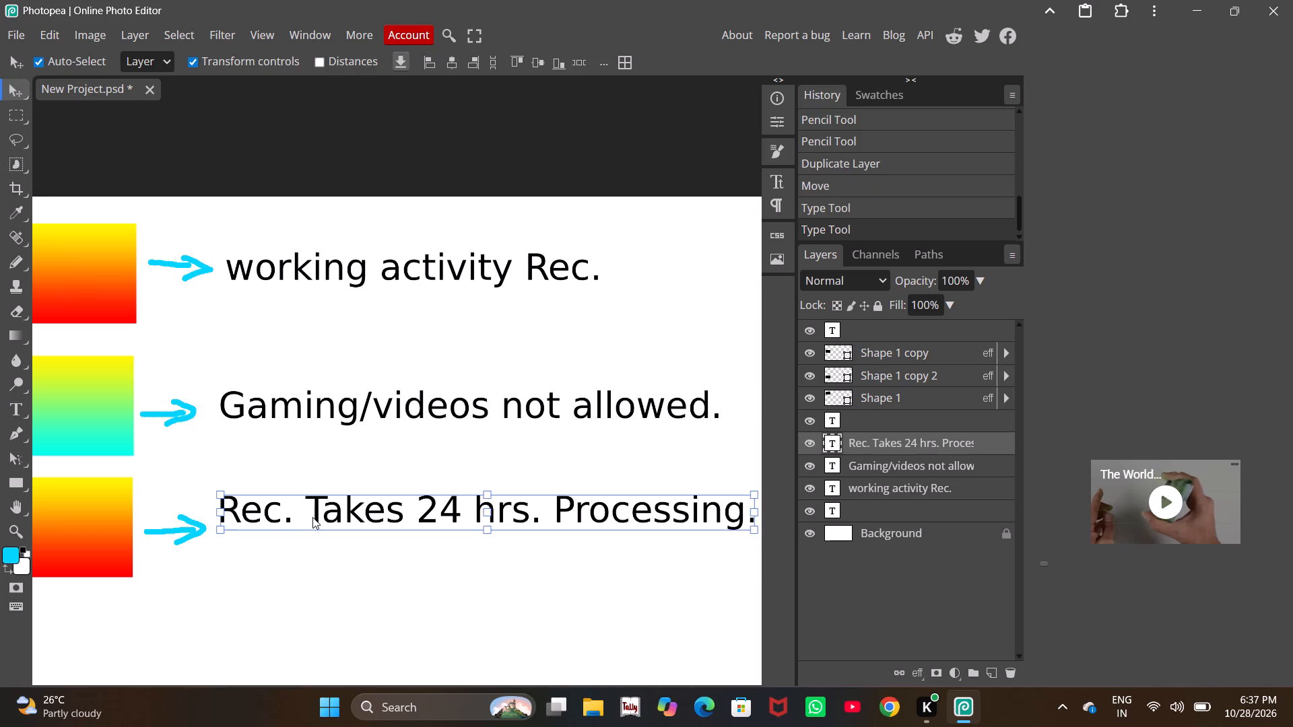
left_click_drag(334, 515, 333, 526)
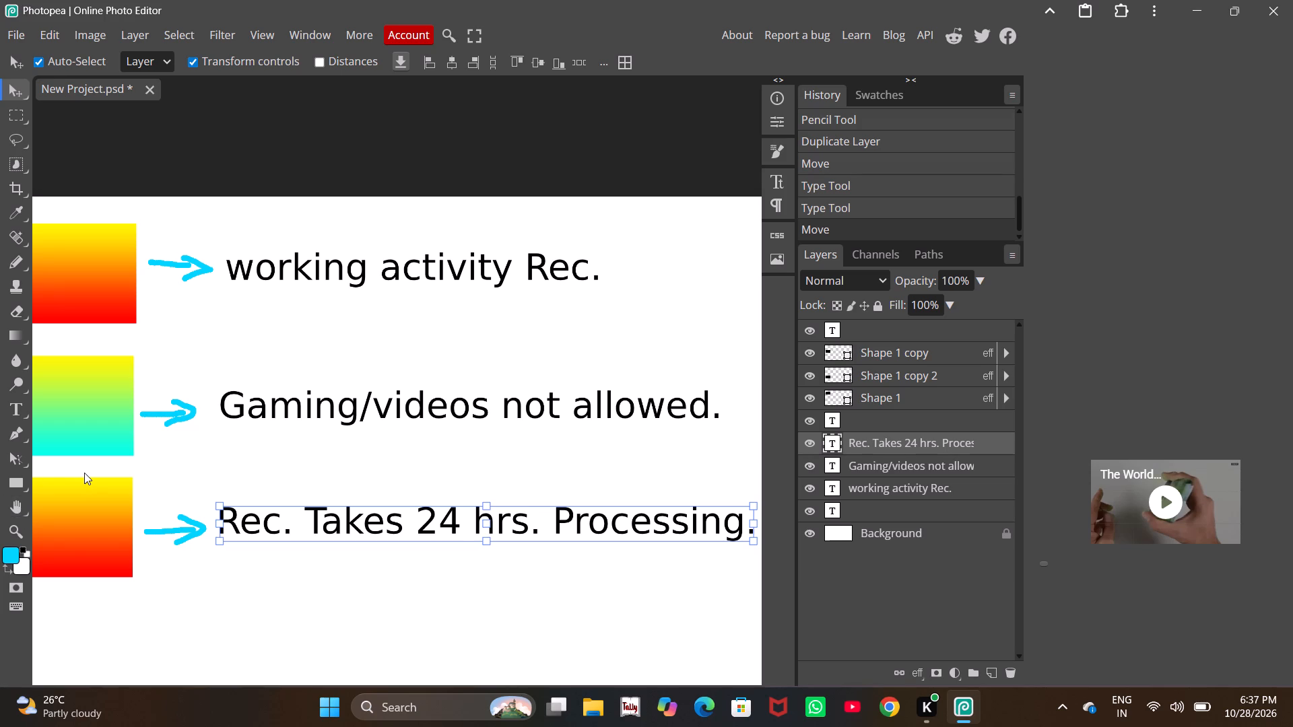
Deselect the label and look over the three legend rows to examine their layout and the free space below.
scroll(391, 505, "up", 3)
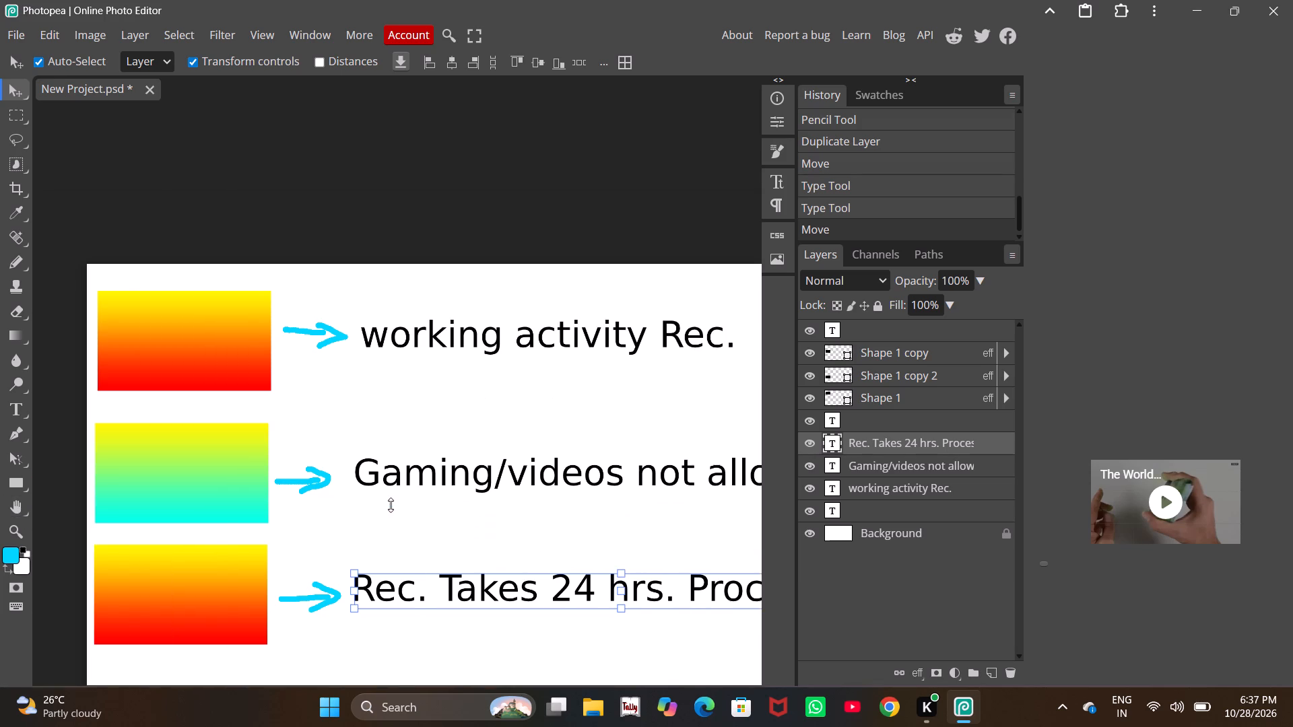
scroll(391, 505, "down", 2, "ctrl")
scroll(391, 472, "up", 2, "ctrl")
scroll(391, 472, "down", 2, "ctrl")
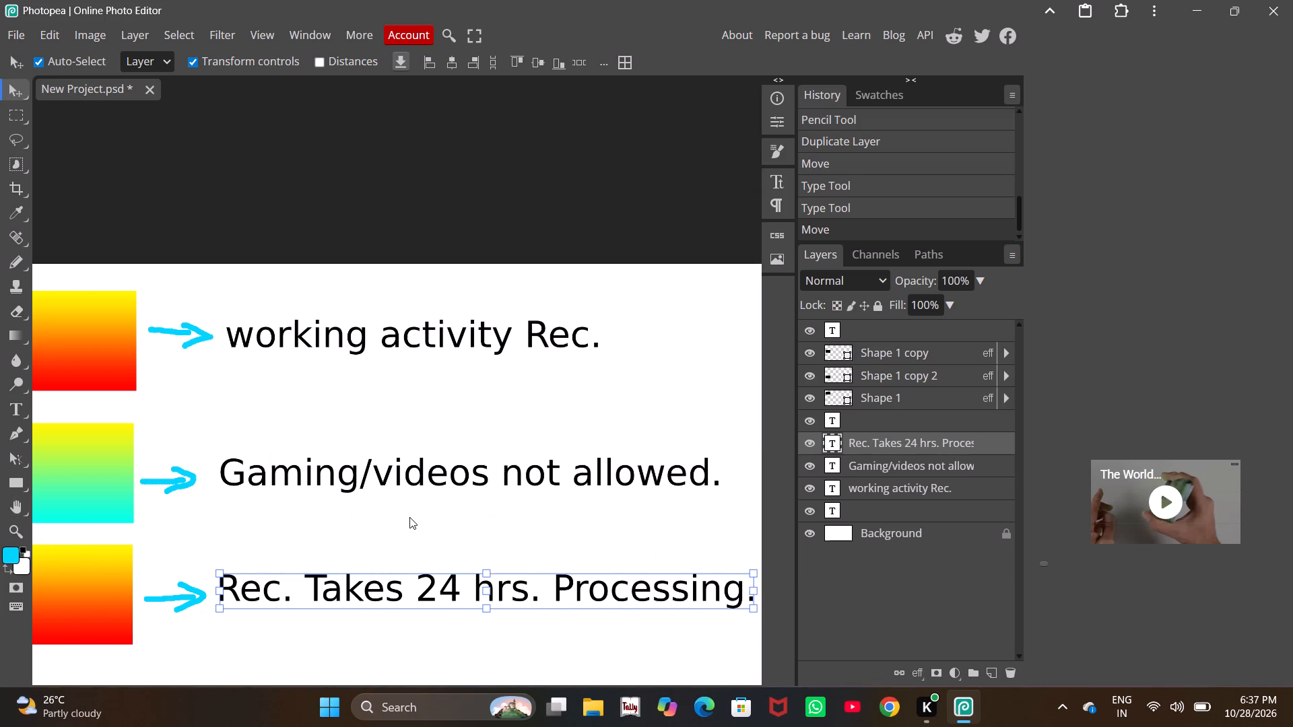
scroll(409, 513, "down", 2)
scroll(380, 345, "down", 2)
scroll(383, 288, "up", 2)
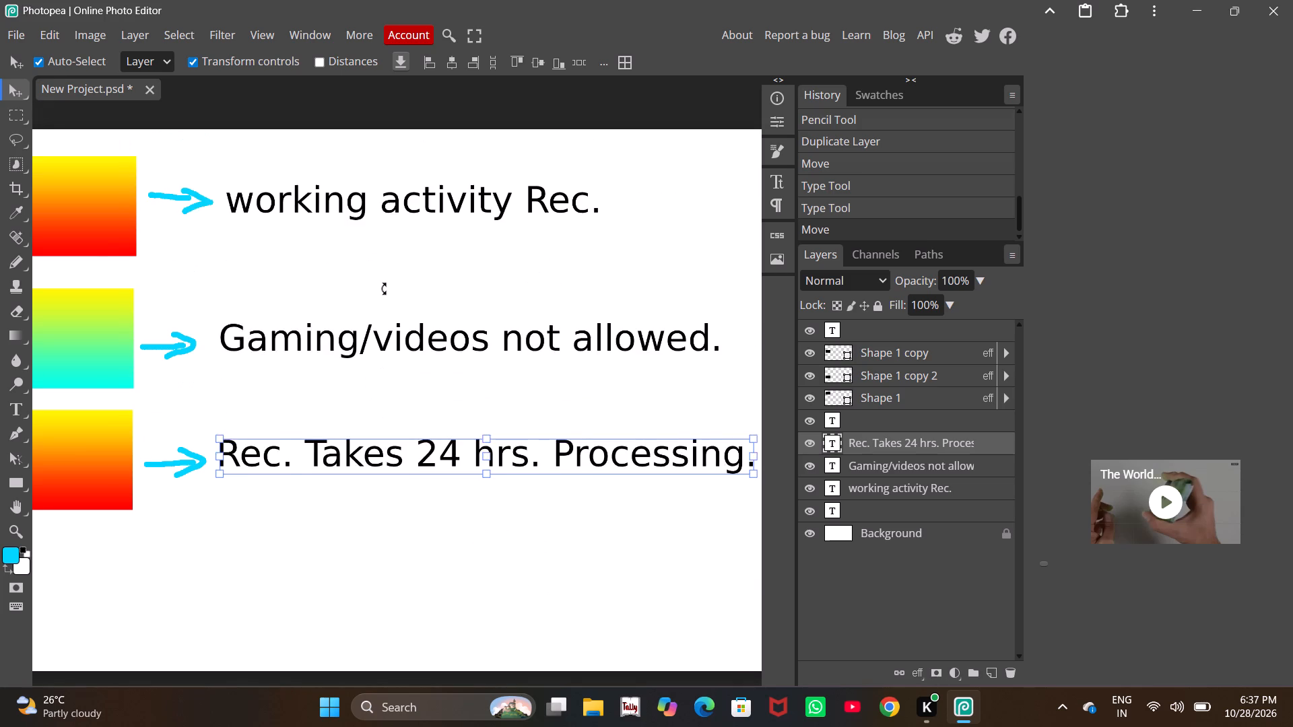
scroll(383, 288, "up", 2, "ctrl")
scroll(383, 288, "down", 1, "ctrl")
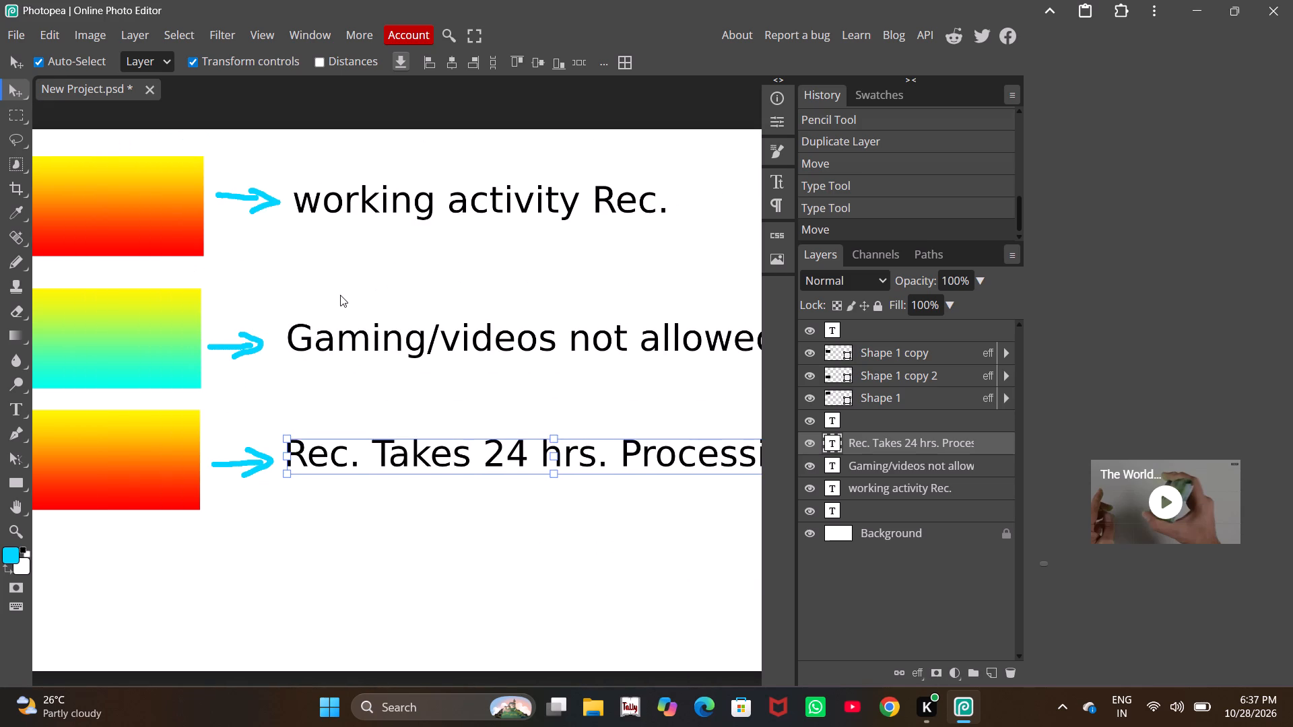
scroll(340, 293, "down", 1)
scroll(340, 291, "up", 1, "ctrl")
left_click(430, 316)
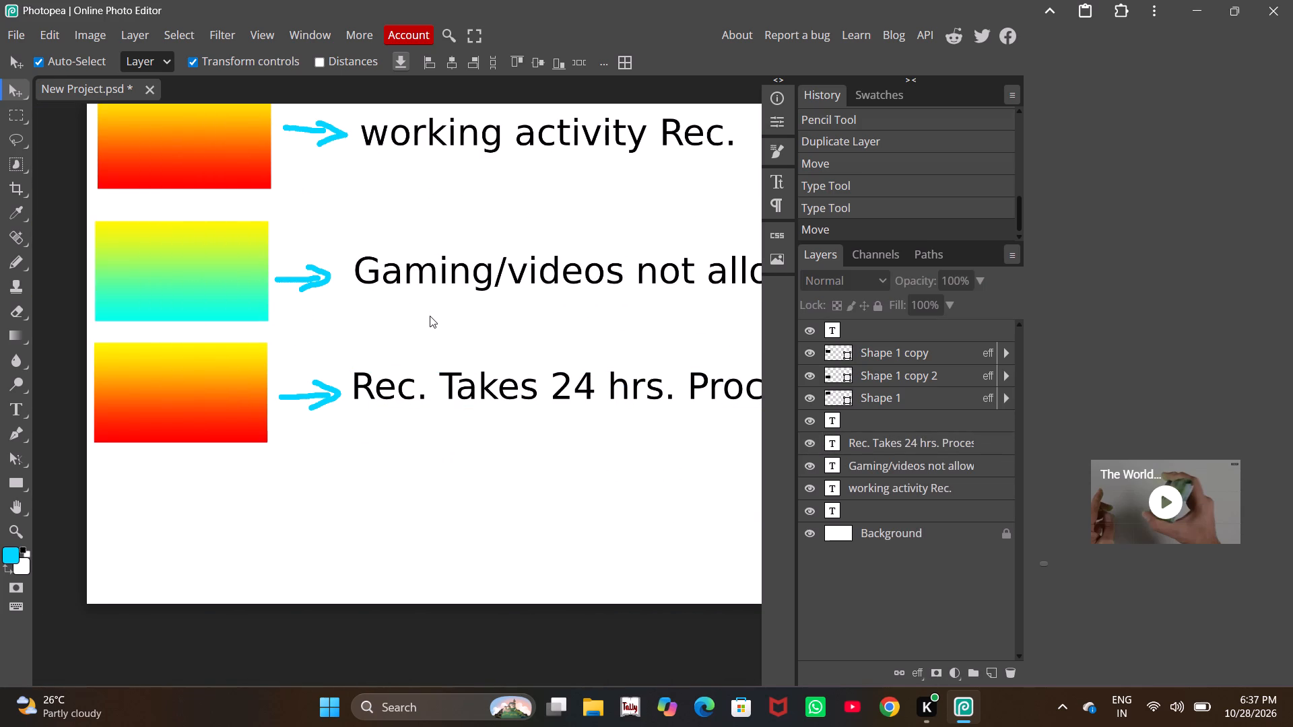
scroll(430, 316, "up", 1, "ctrl")
scroll(430, 316, "down", 1, "ctrl")
scroll(430, 316, "up", 1)
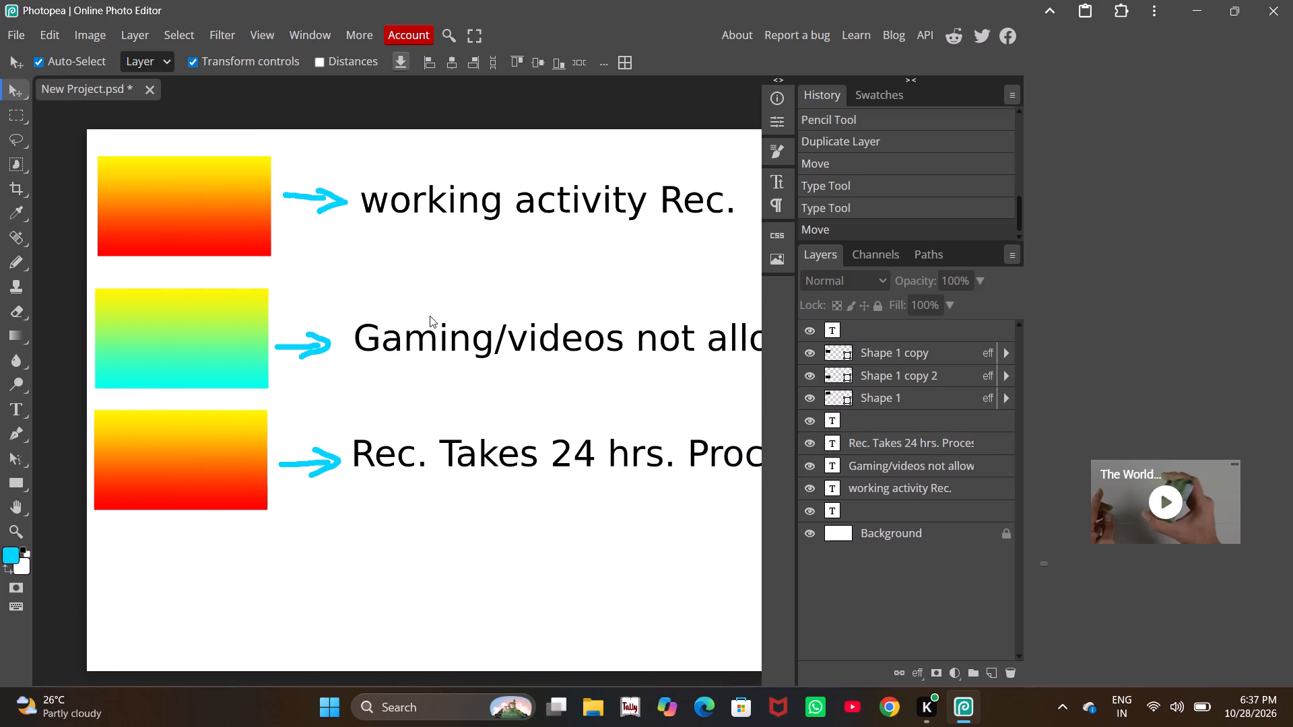
scroll(430, 316, "up", 1)
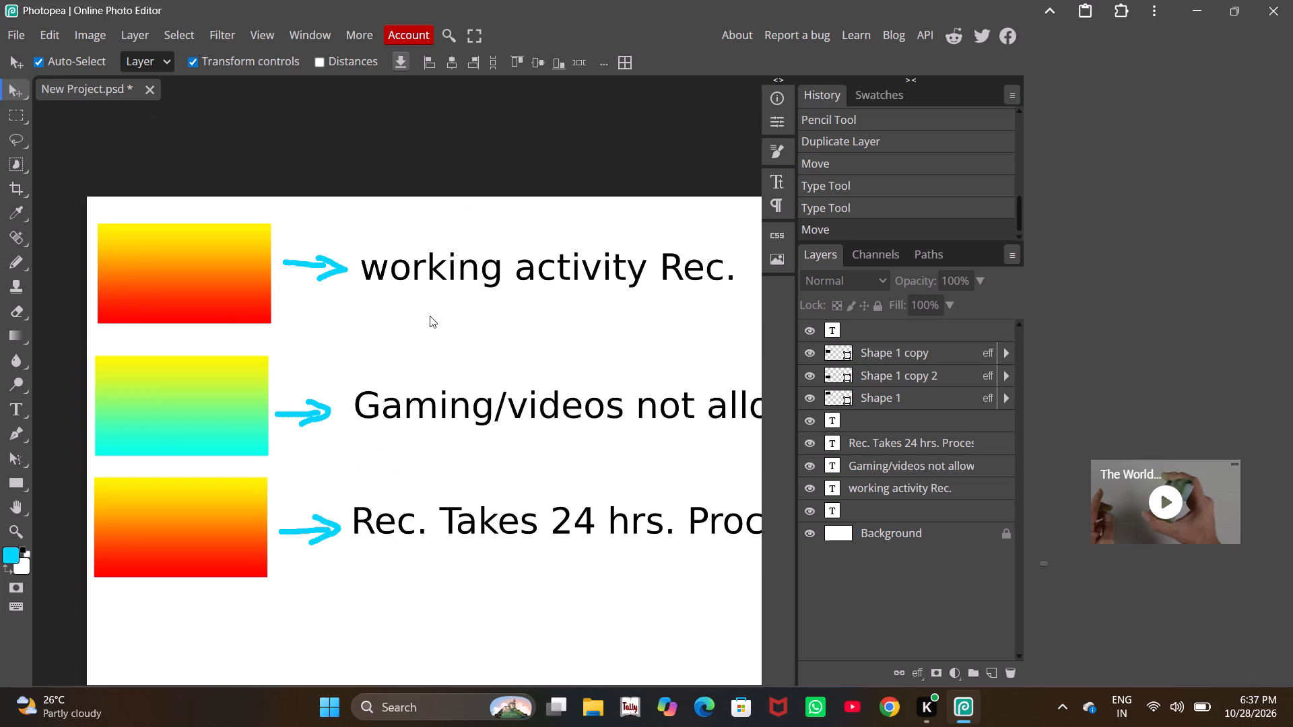
scroll(430, 316, "down", 2)
scroll(430, 316, "up", 1)
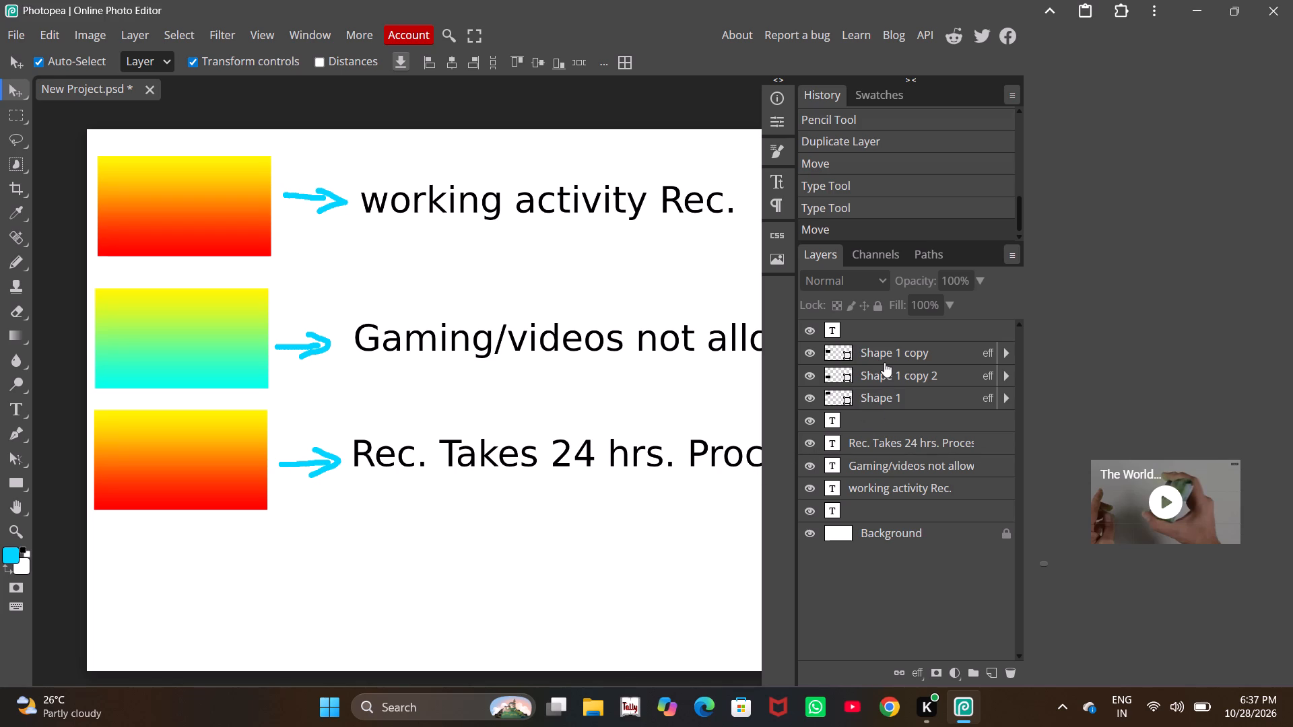
Duplicate the yellow-to-cyan gradient rectangle and place the copy below the third rectangle, roughly aligned with that column, as the fourth row.
left_click(254, 361)
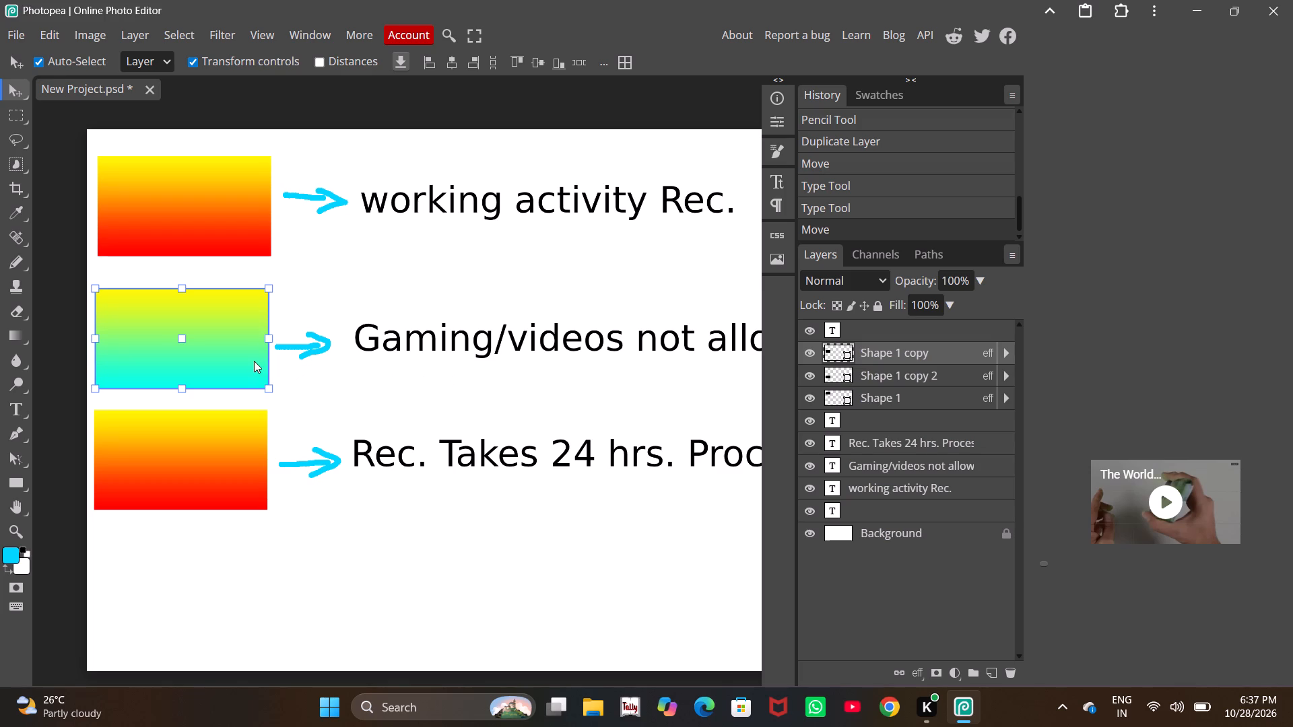
right_click(887, 353)
left_click(801, 293)
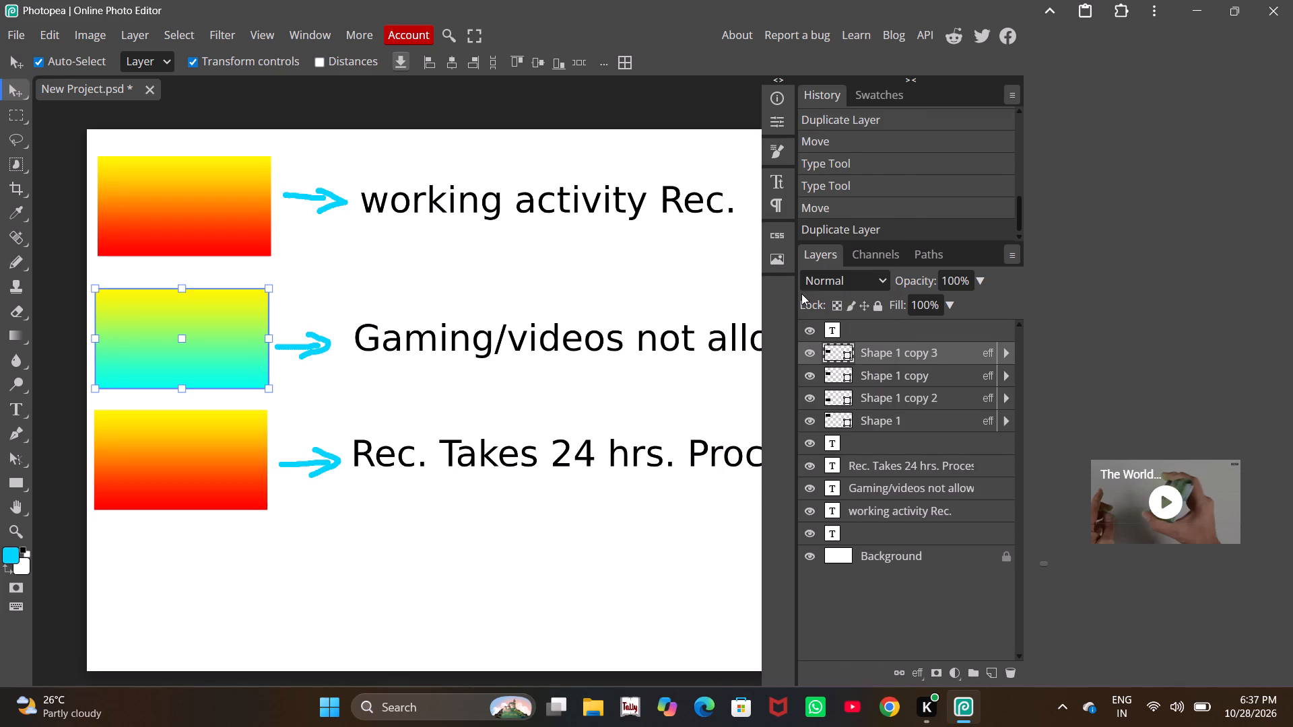
left_click_drag(193, 353, 199, 555)
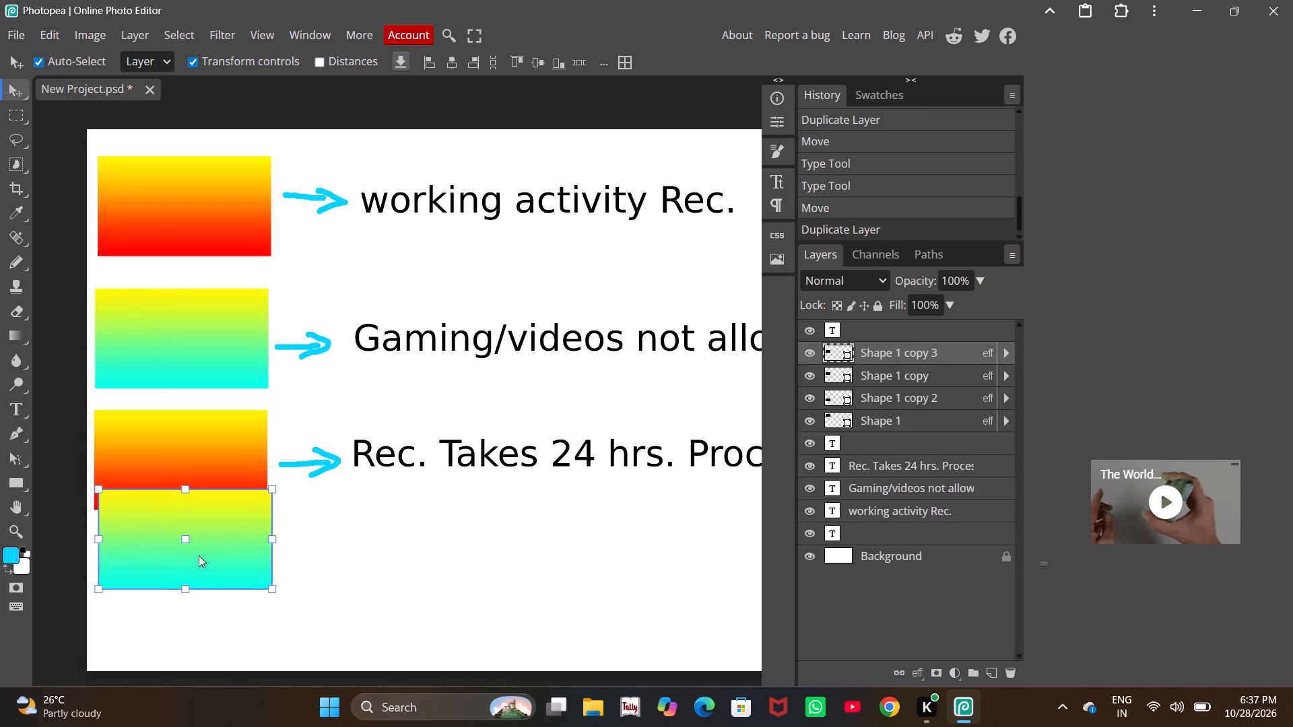
left_click_drag(199, 555, 191, 611)
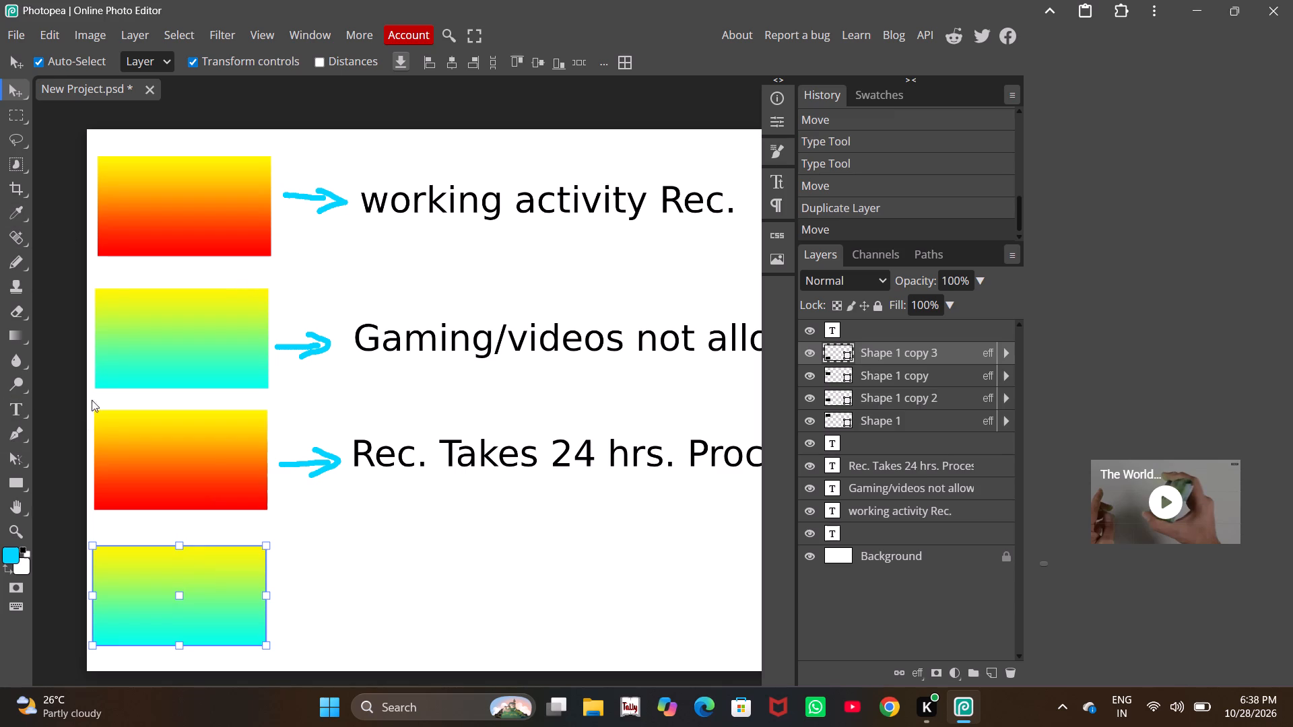
Draw a cyan arrow with the Pencil tool on the Background layer, pointing right from beside the fourth rectangle.
left_click(12, 261)
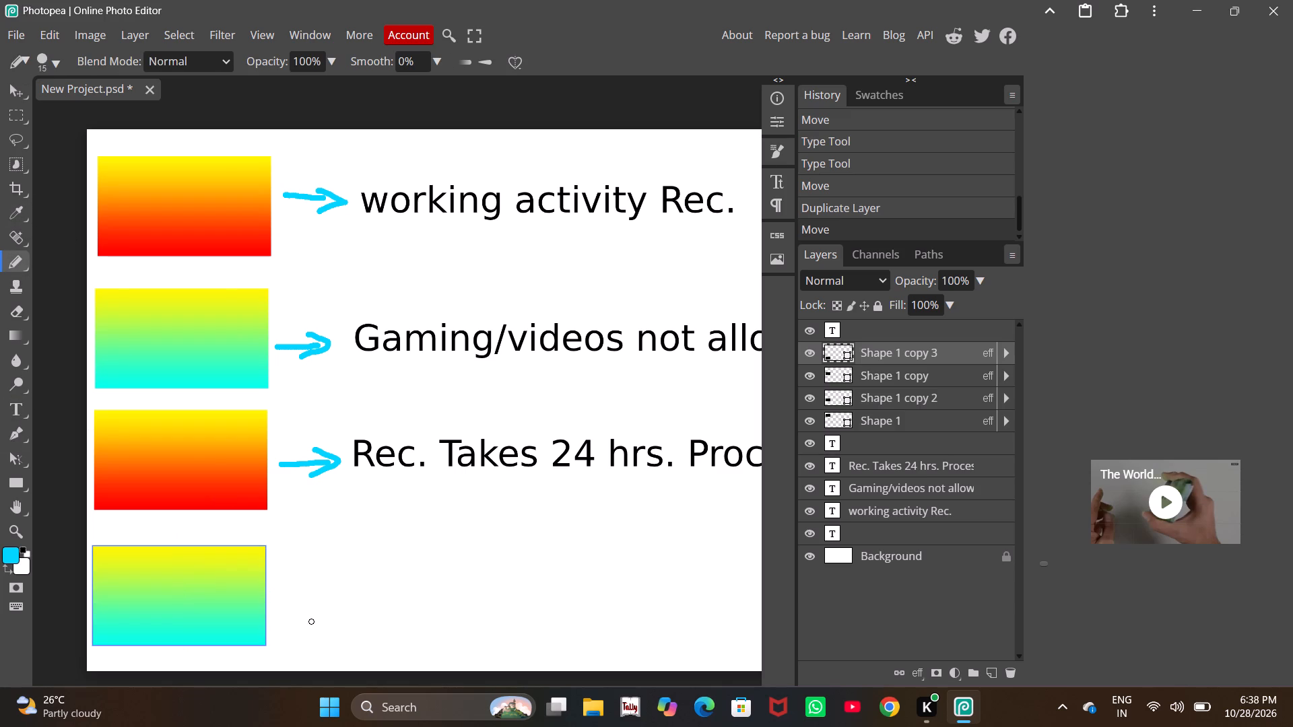
scroll(338, 726, "up", 4)
scroll(292, 549, "up", 3)
scroll(292, 547, "down", 4)
scroll(317, 513, "up", 1)
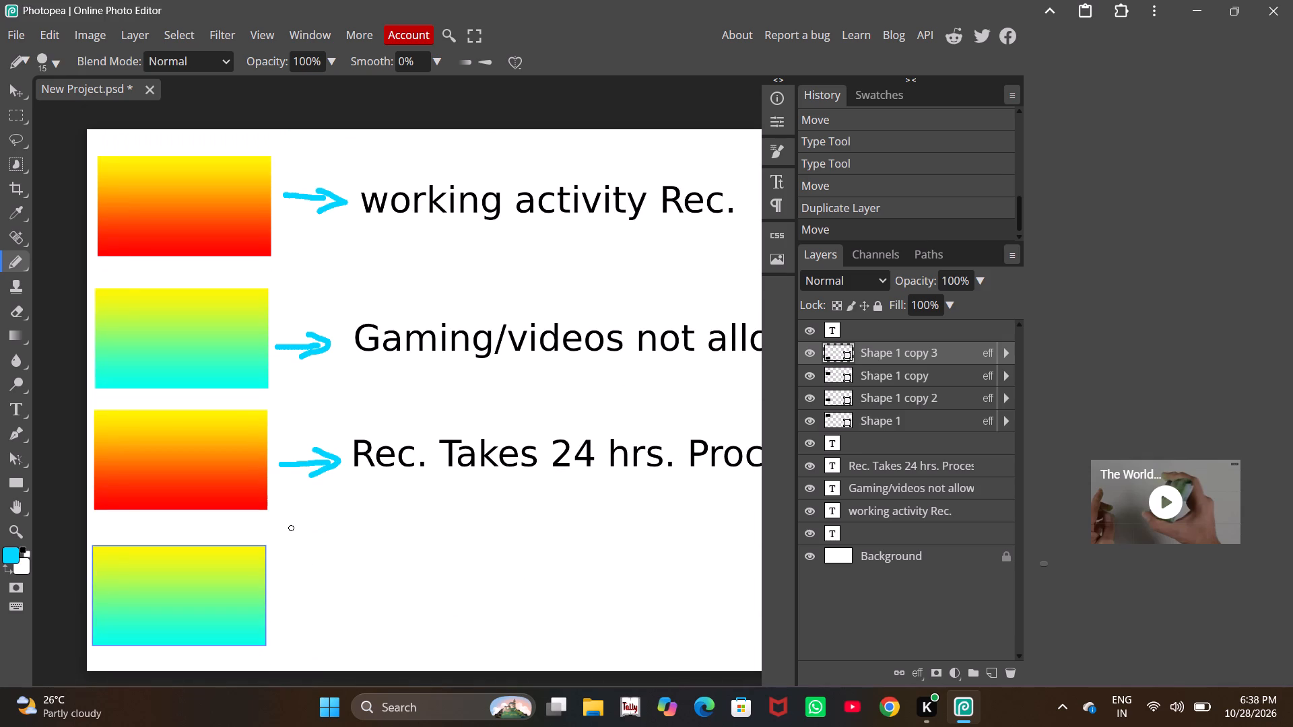
scroll(291, 528, "down", 2)
scroll(312, 472, "up", 7, "alt")
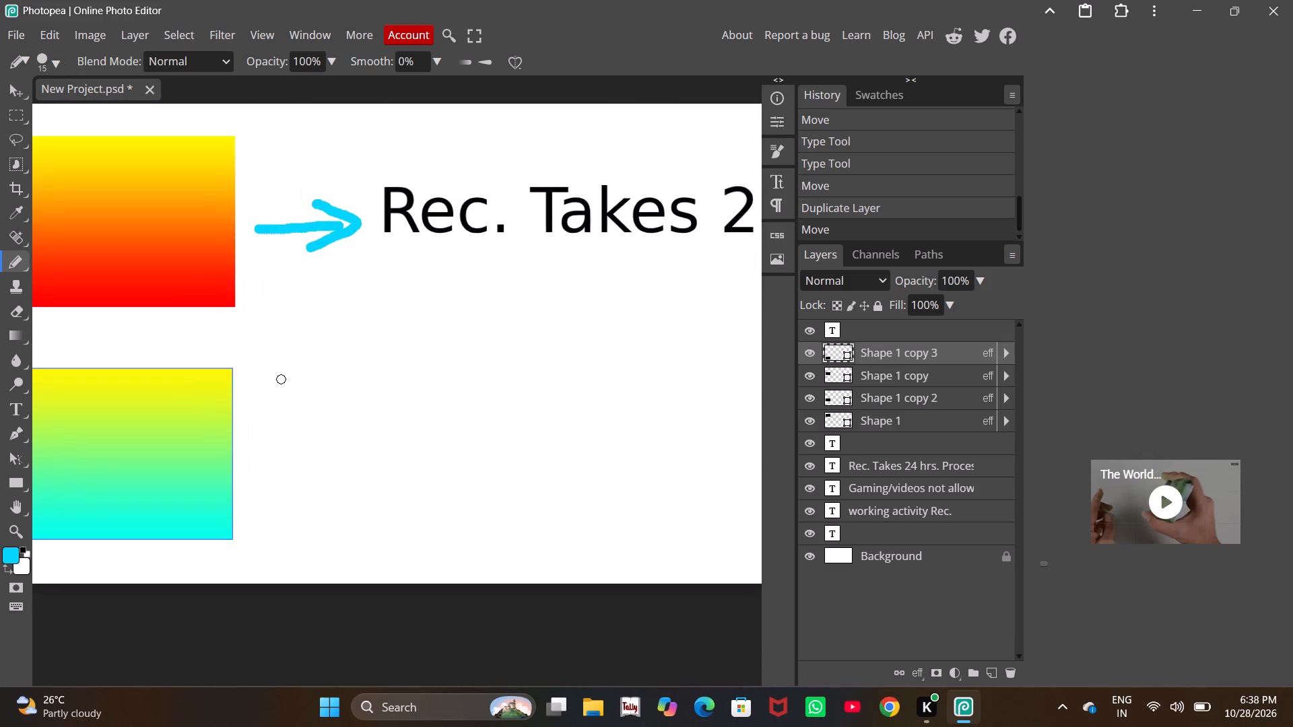
scroll(280, 377, "up", 6, "alt")
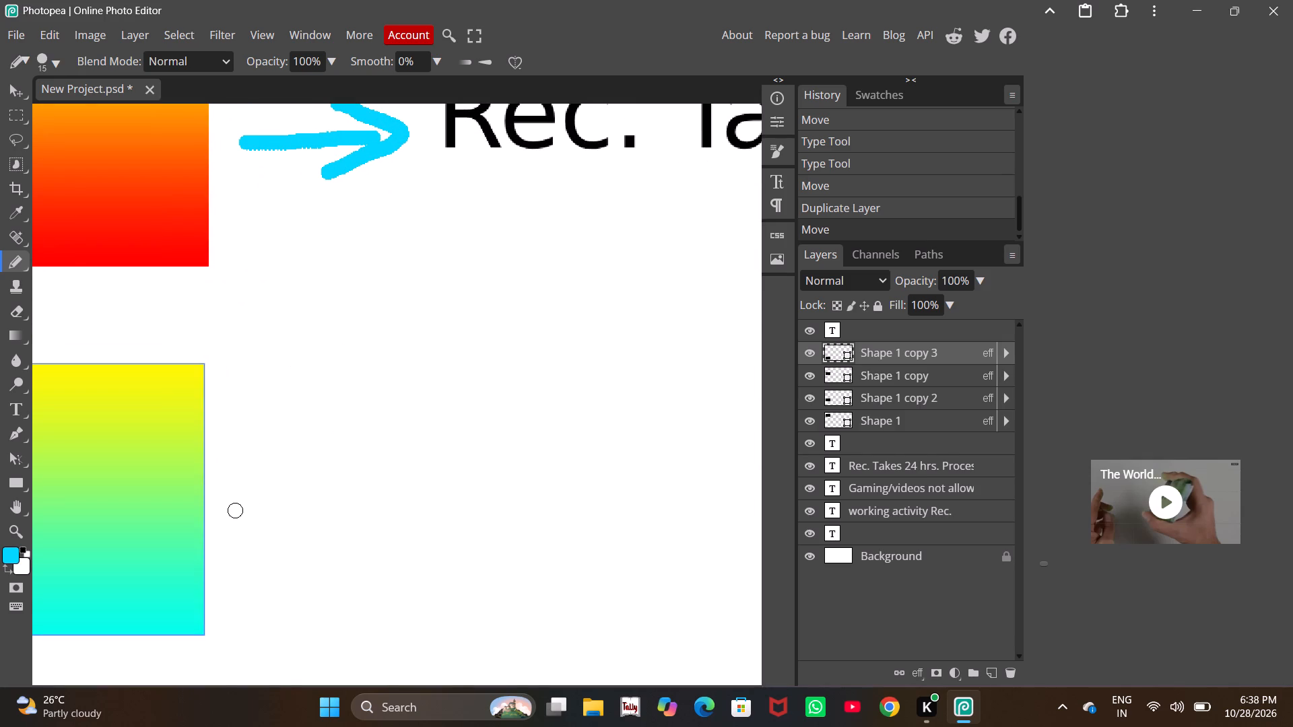
left_click_drag(235, 506, 259, 502)
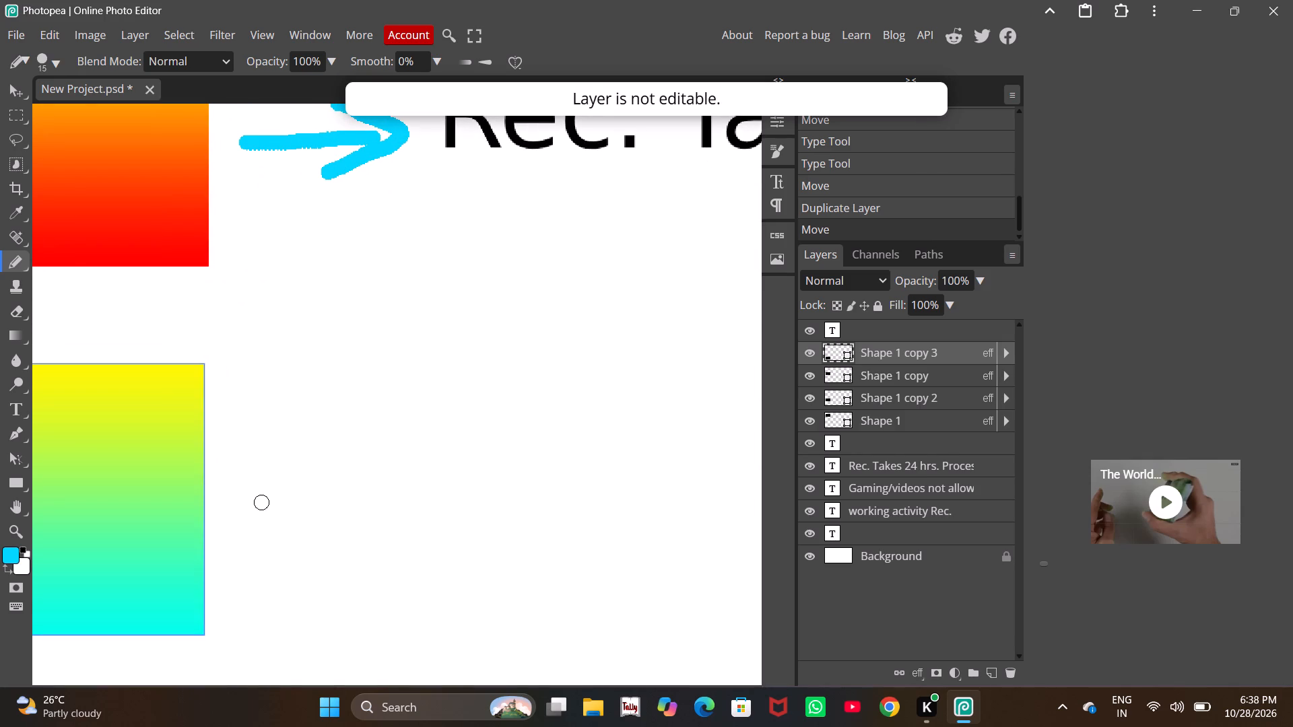
left_click(832, 557)
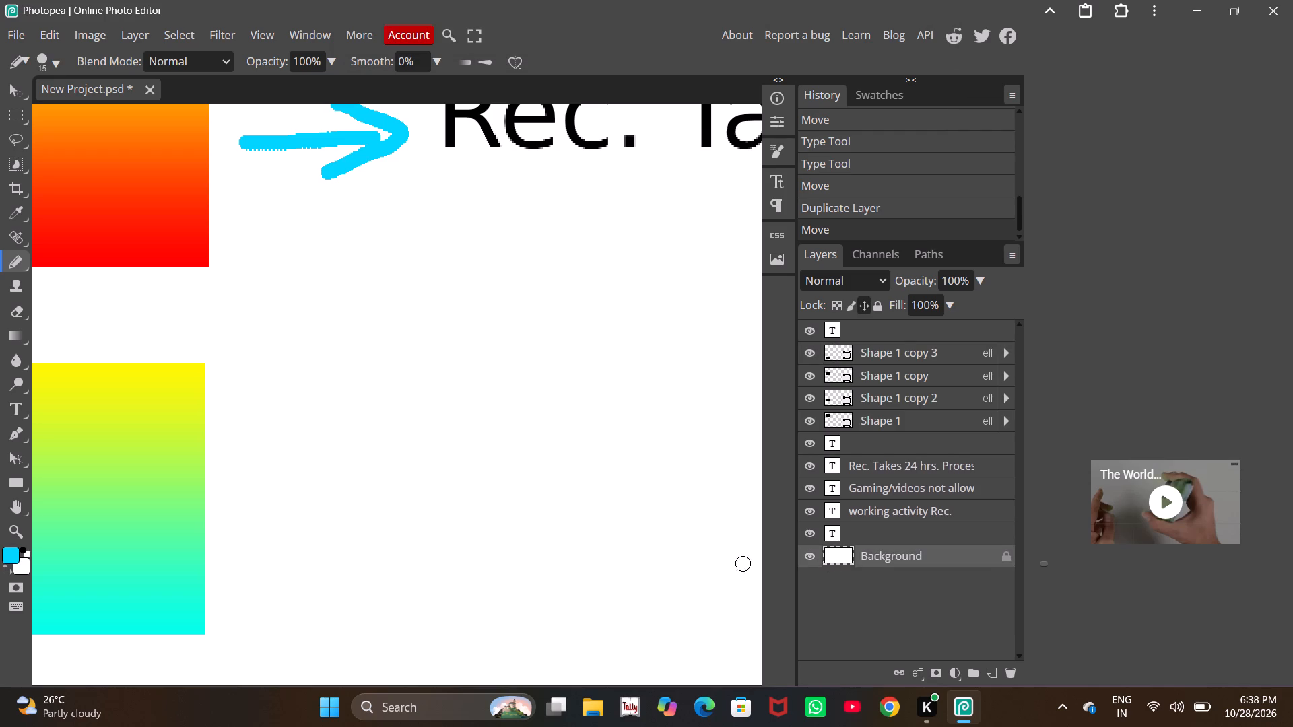
left_click_drag(242, 524, 299, 521)
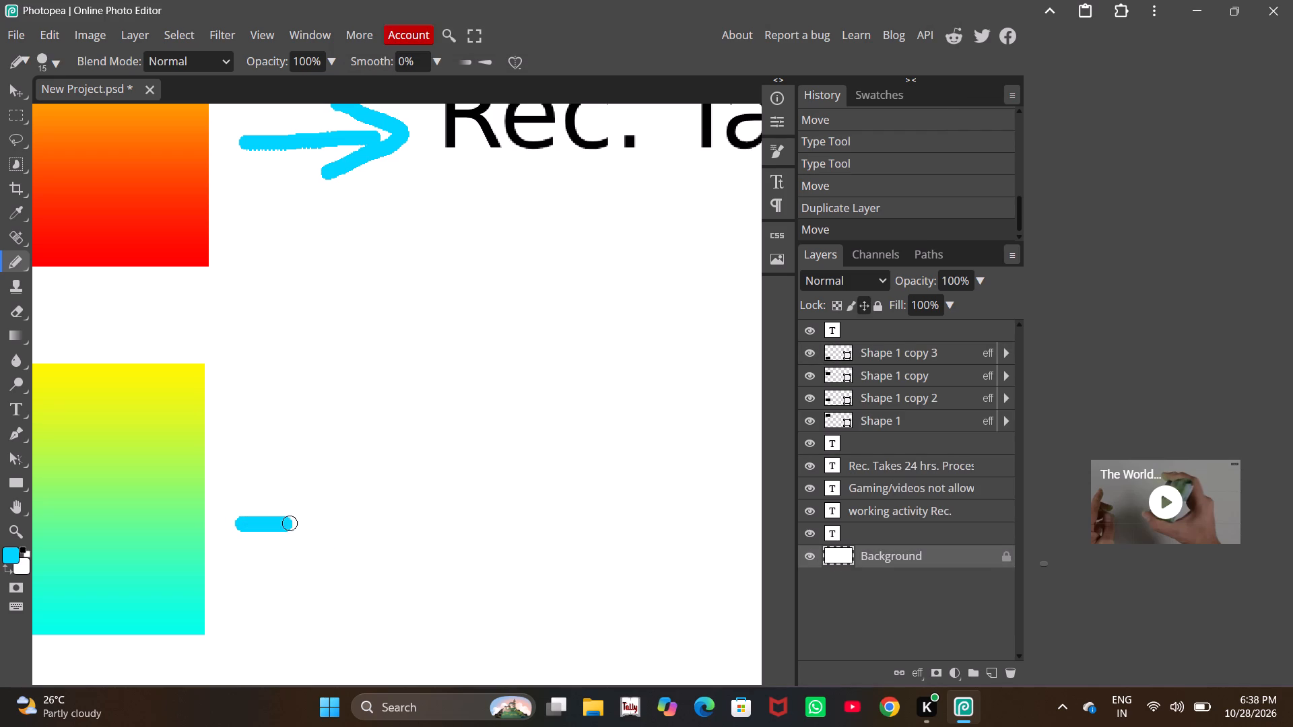
left_click_drag(299, 521, 383, 513)
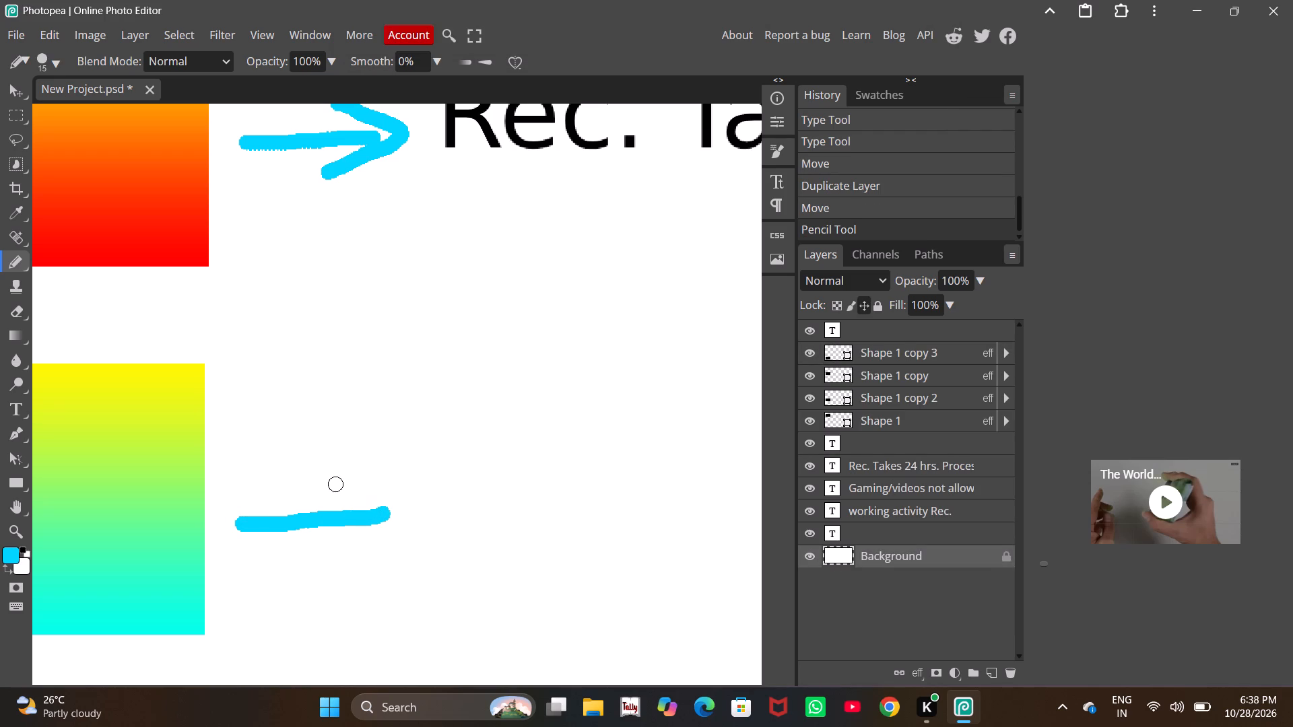
left_click_drag(335, 484, 326, 559)
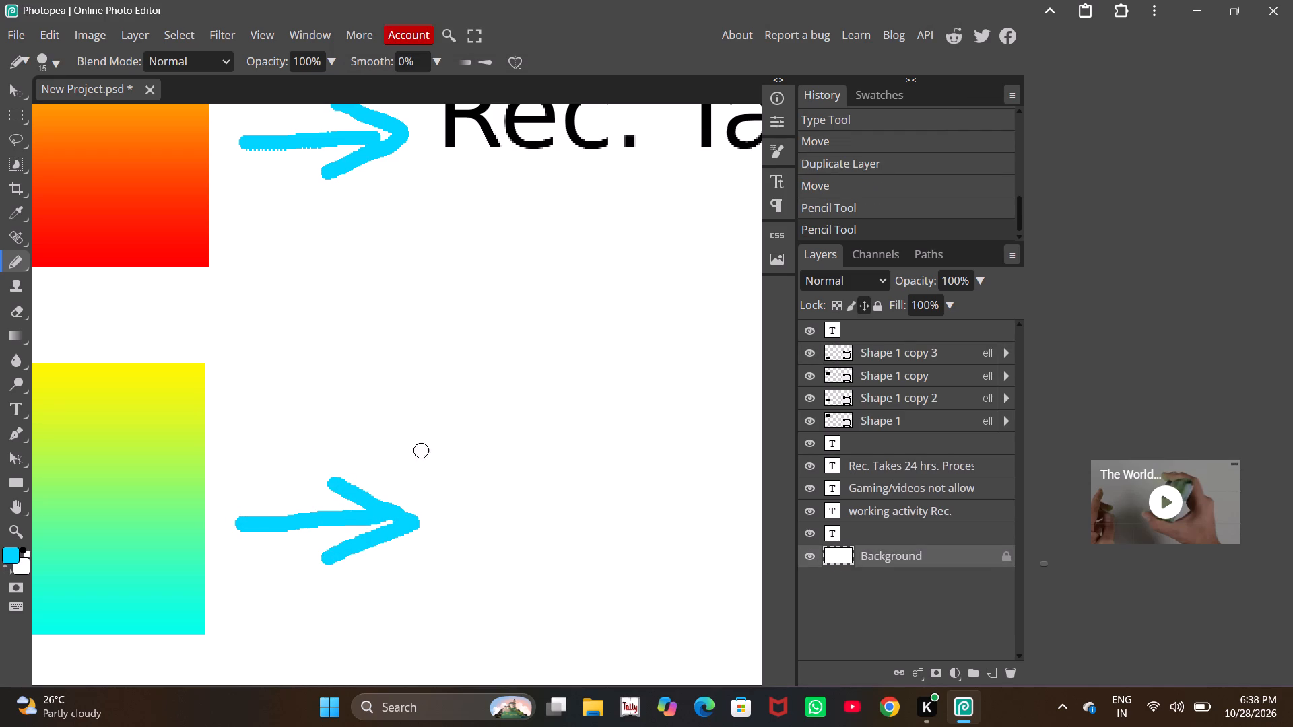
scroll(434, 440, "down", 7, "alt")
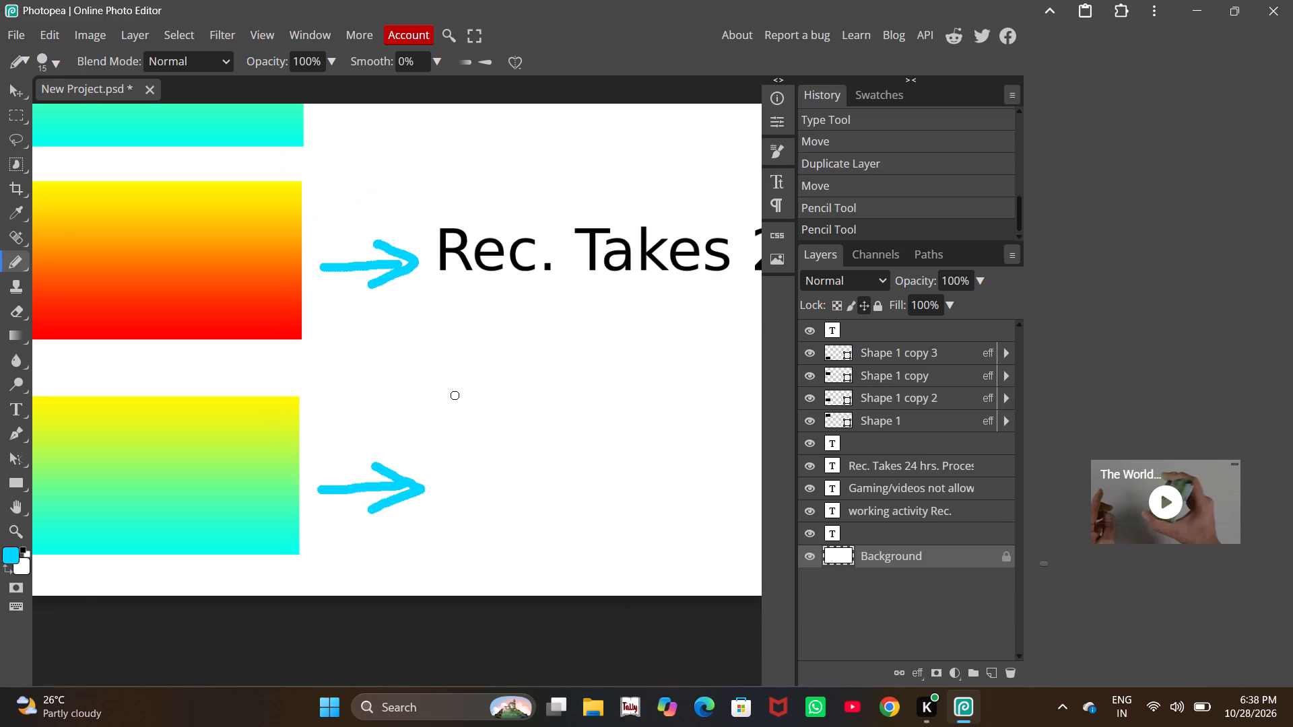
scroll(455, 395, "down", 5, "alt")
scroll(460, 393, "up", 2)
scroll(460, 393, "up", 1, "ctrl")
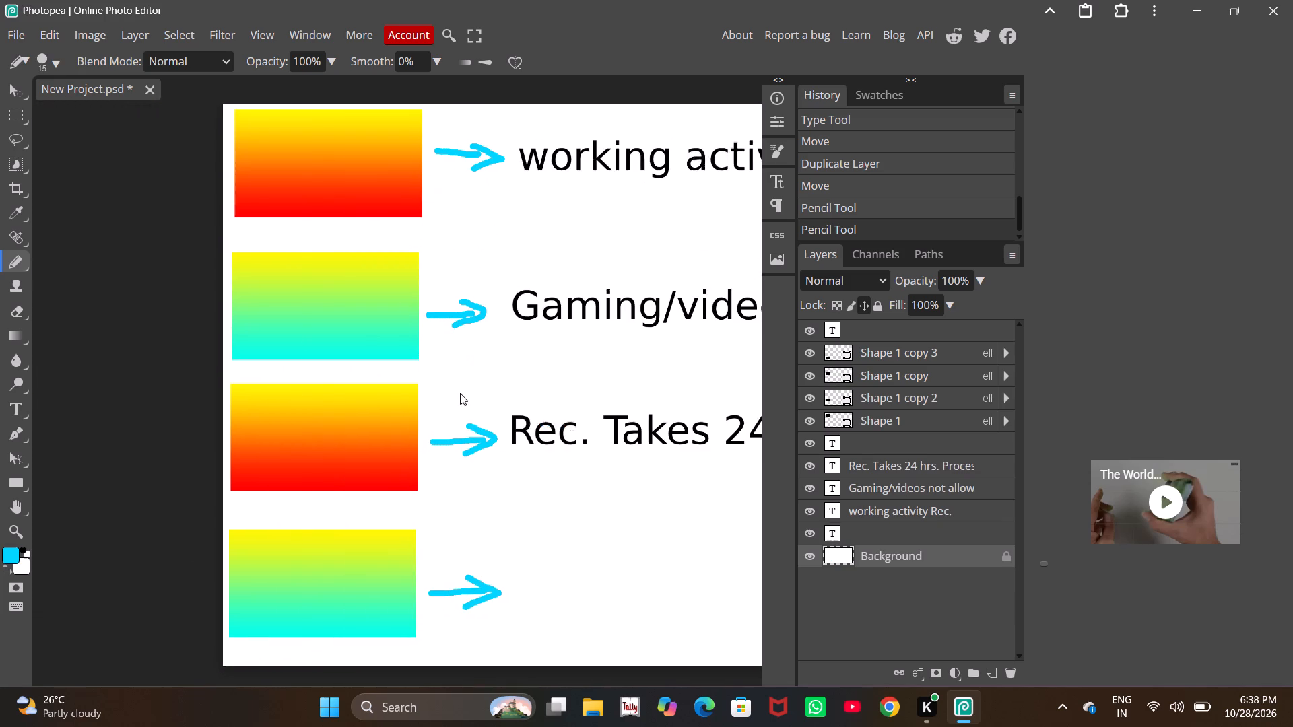
Duplicate the "Rec. Takes 24 hrs. Processing." label and place the copy beside the fourth cyan arrow, aligned with the label above.
scroll(460, 393, "up", 1, "ctrl")
scroll(460, 393, "down", 3, "ctrl")
scroll(453, 393, "up", 1)
scroll(453, 393, "down", 1)
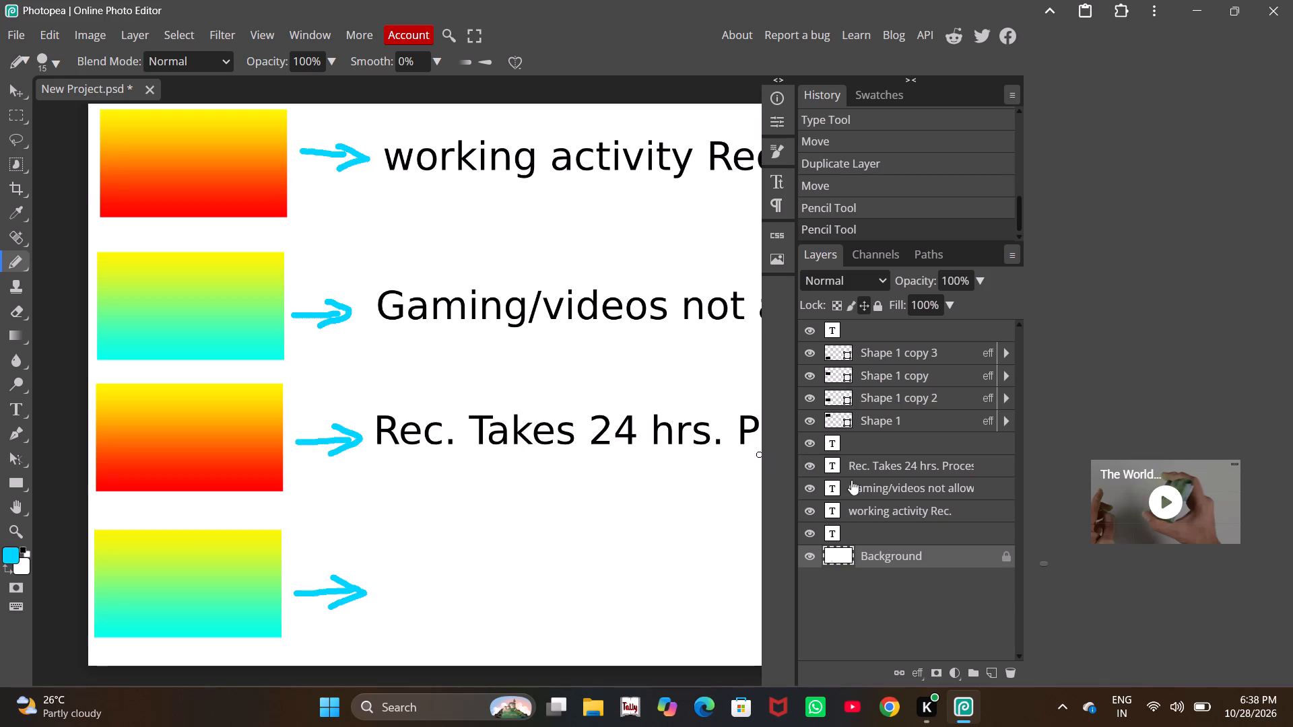
left_click(888, 467)
right_click(888, 467)
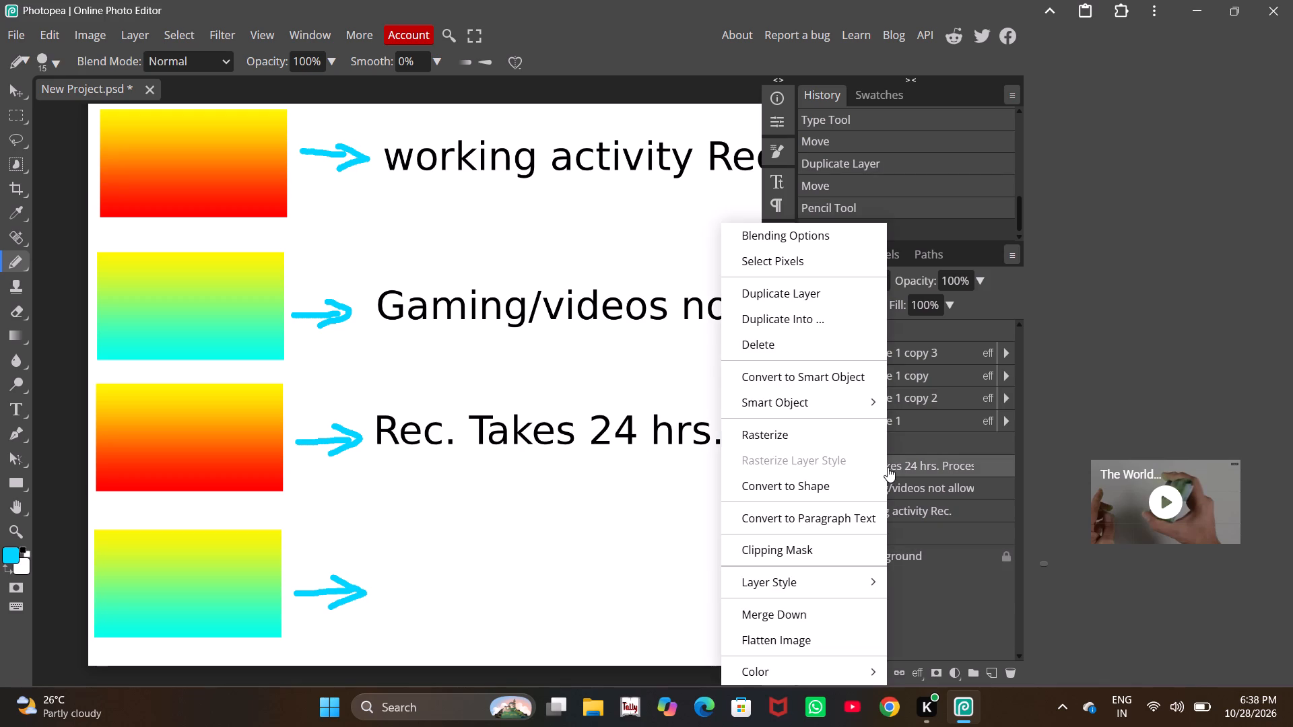
left_click(765, 291)
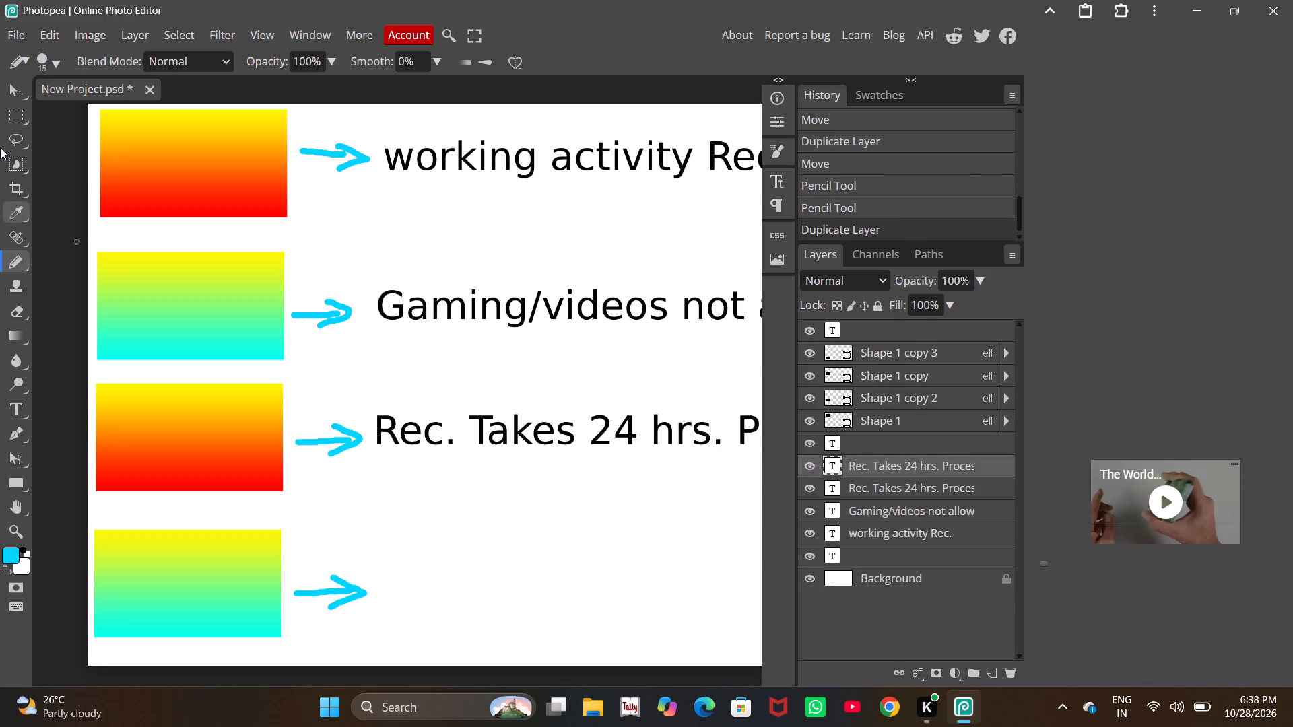
left_click(15, 403)
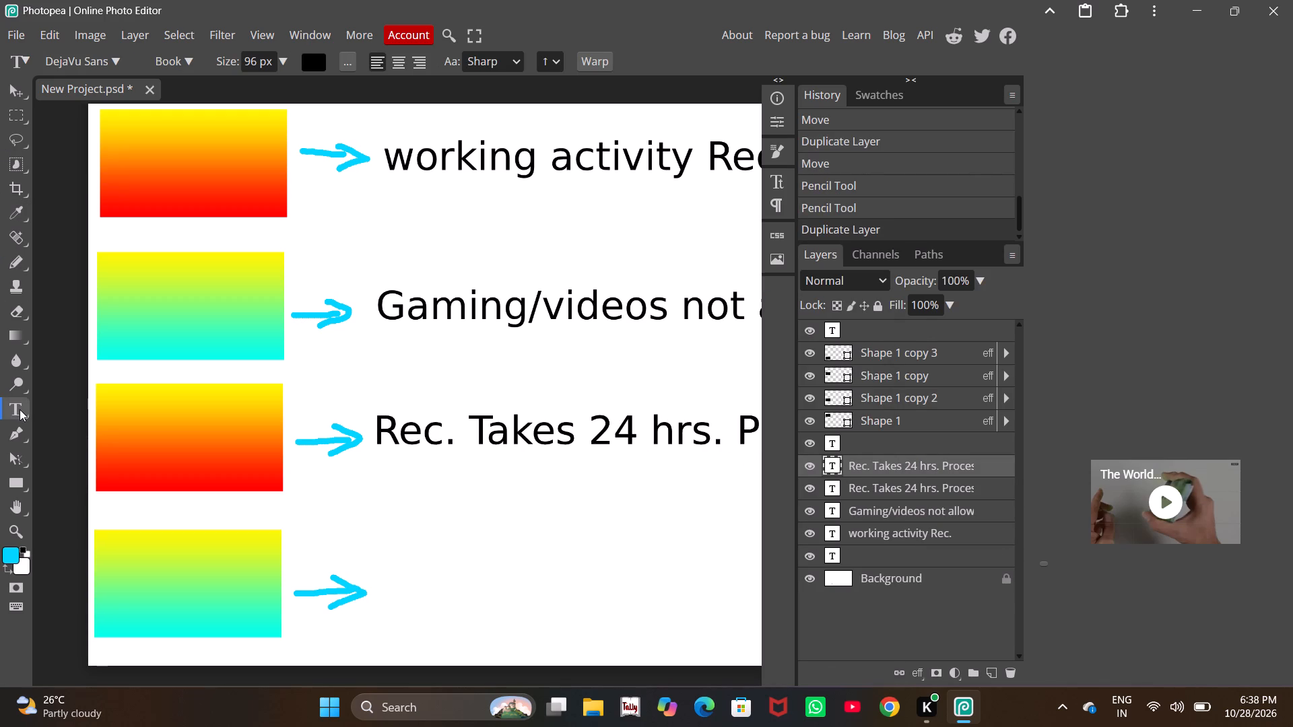
left_click(8, 86)
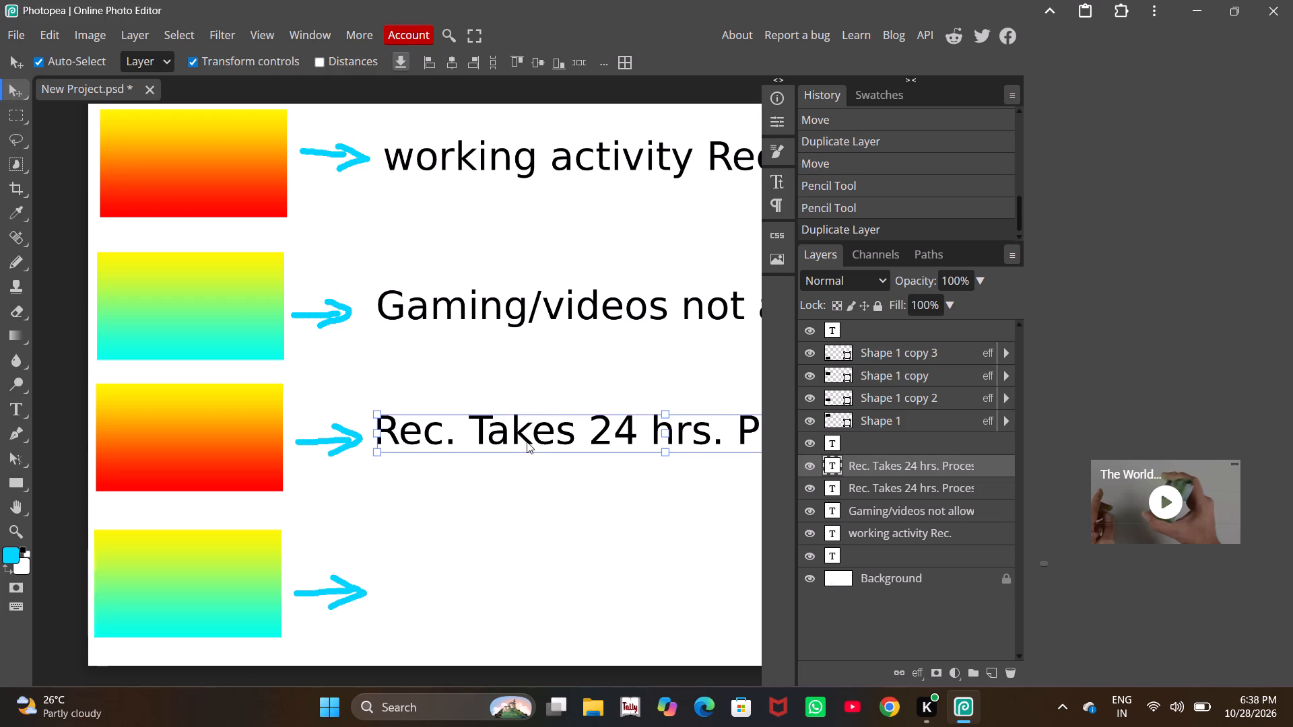
left_click_drag(527, 442, 536, 584)
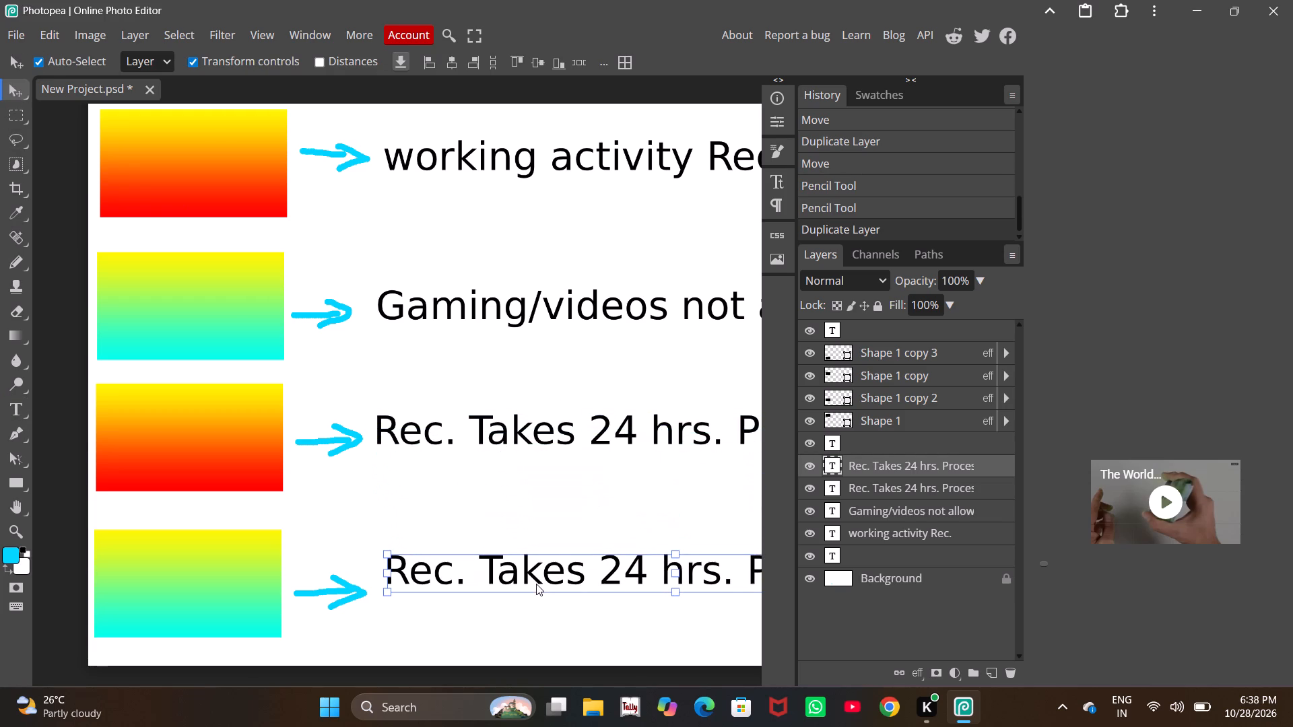
left_click_drag(536, 584, 526, 586)
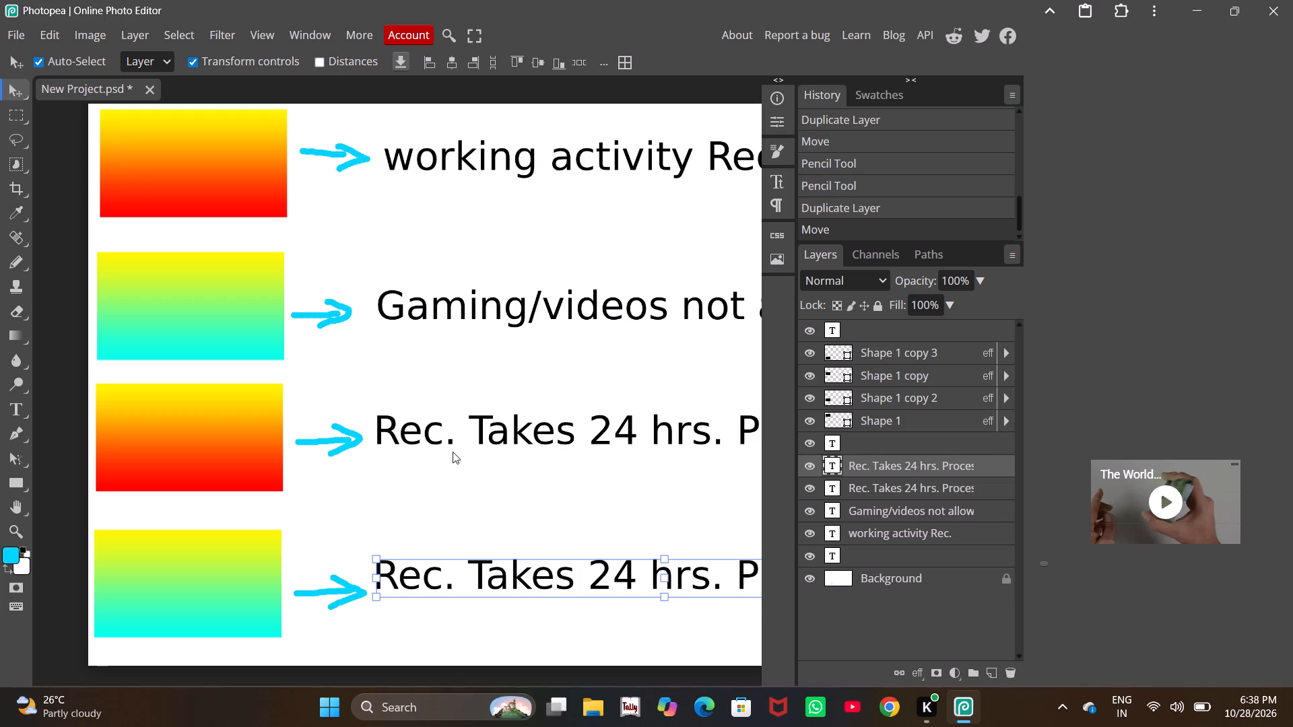
Look over the whole canvas and the four legend rows to examine the alignment of rectangles, arrows and labels.
scroll(453, 452, "down", 6)
scroll(453, 452, "down", 3, "alt")
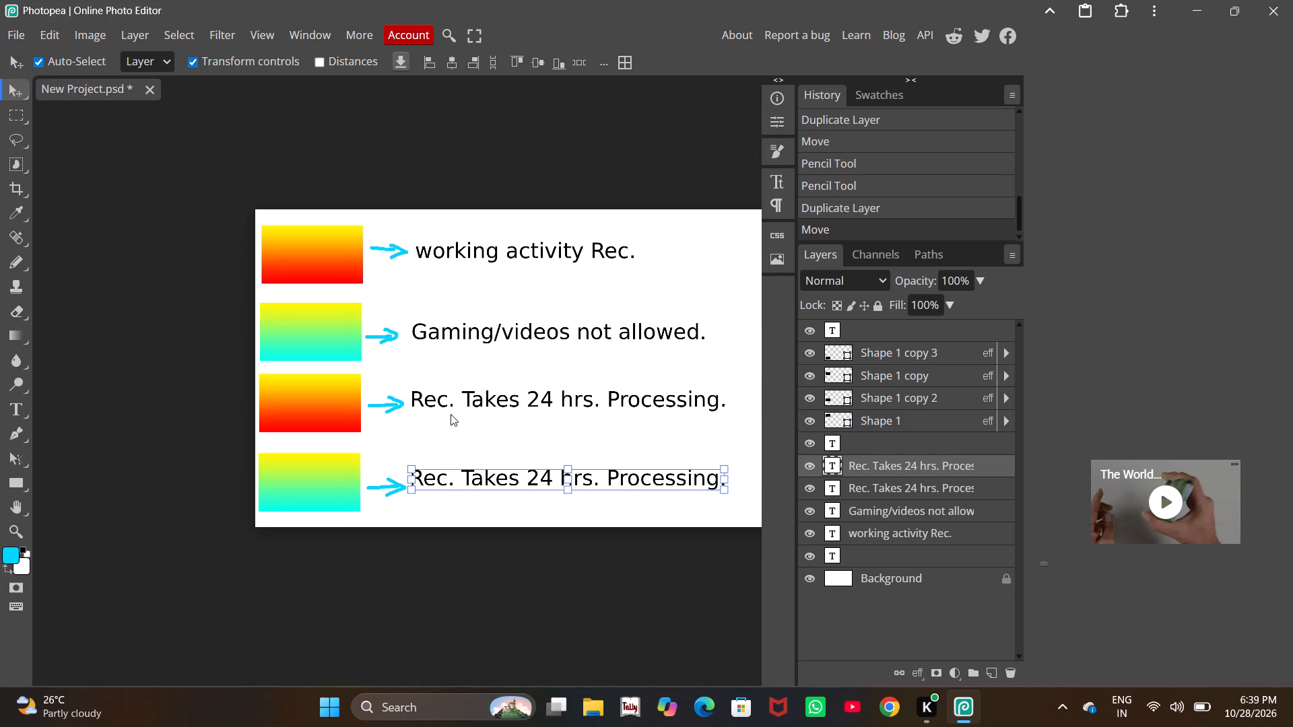
scroll(451, 414, "up", 2, "ctrl")
scroll(451, 414, "down", 5, "ctrl")
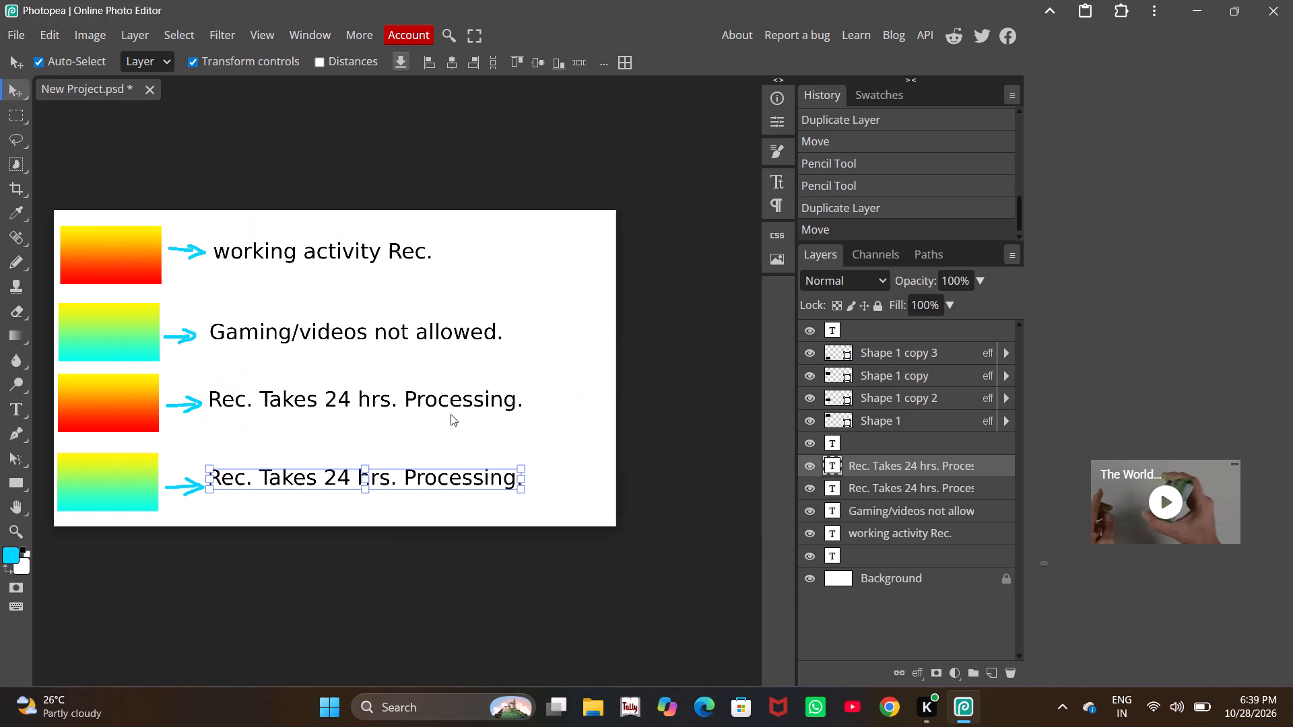
scroll(451, 414, "up", 1, "ctrl")
scroll(451, 414, "down", 1, "ctrl")
scroll(451, 414, "up", 3)
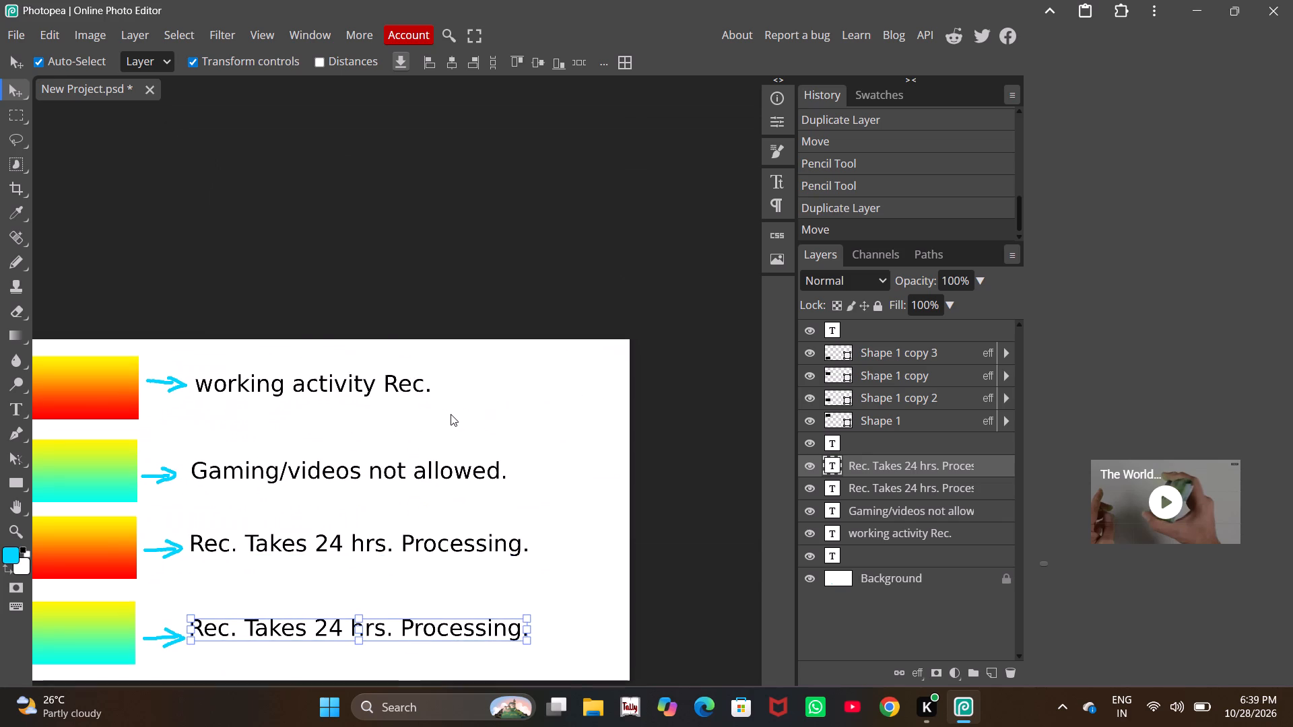
scroll(449, 413, "down", 3)
scroll(399, 398, "up", 2)
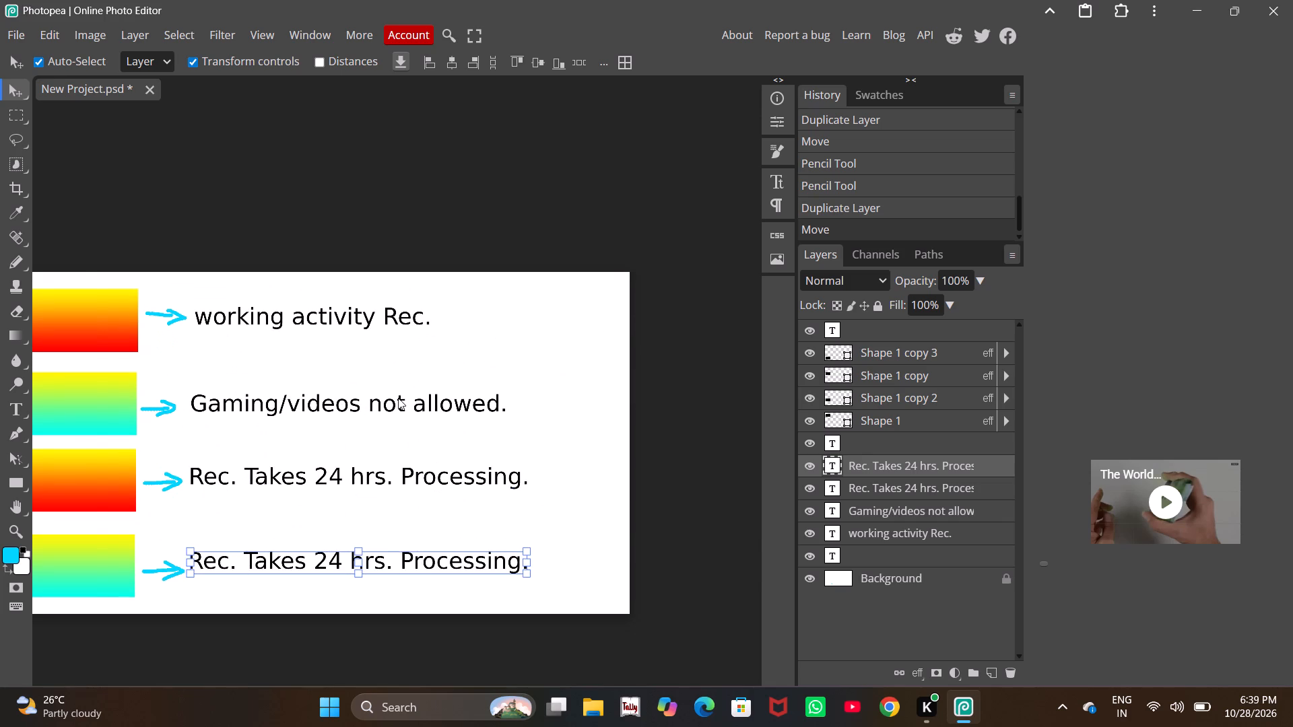
scroll(398, 398, "up", 1, "ctrl")
scroll(398, 398, "down", 1, "ctrl")
scroll(398, 398, "up", 3, "alt")
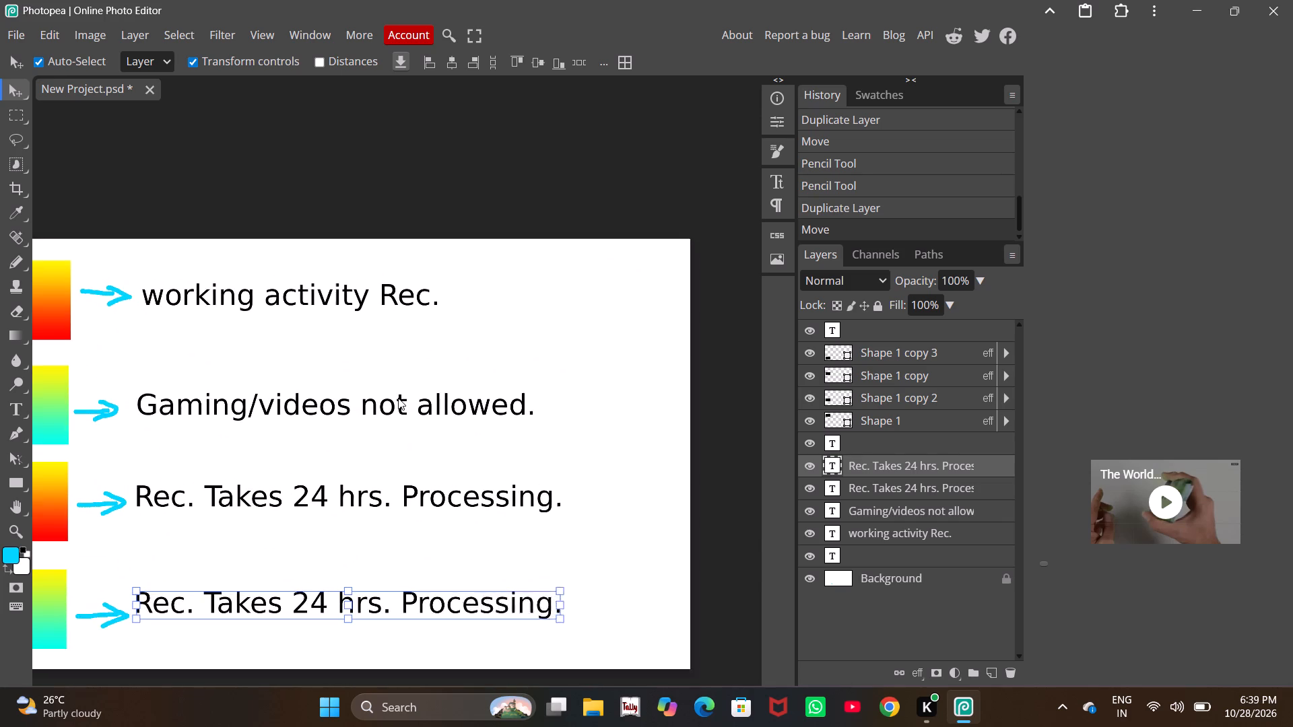
scroll(398, 398, "up", 1, "alt")
scroll(398, 398, "down", 1, "ctrl")
scroll(398, 398, "up", 3, "ctrl")
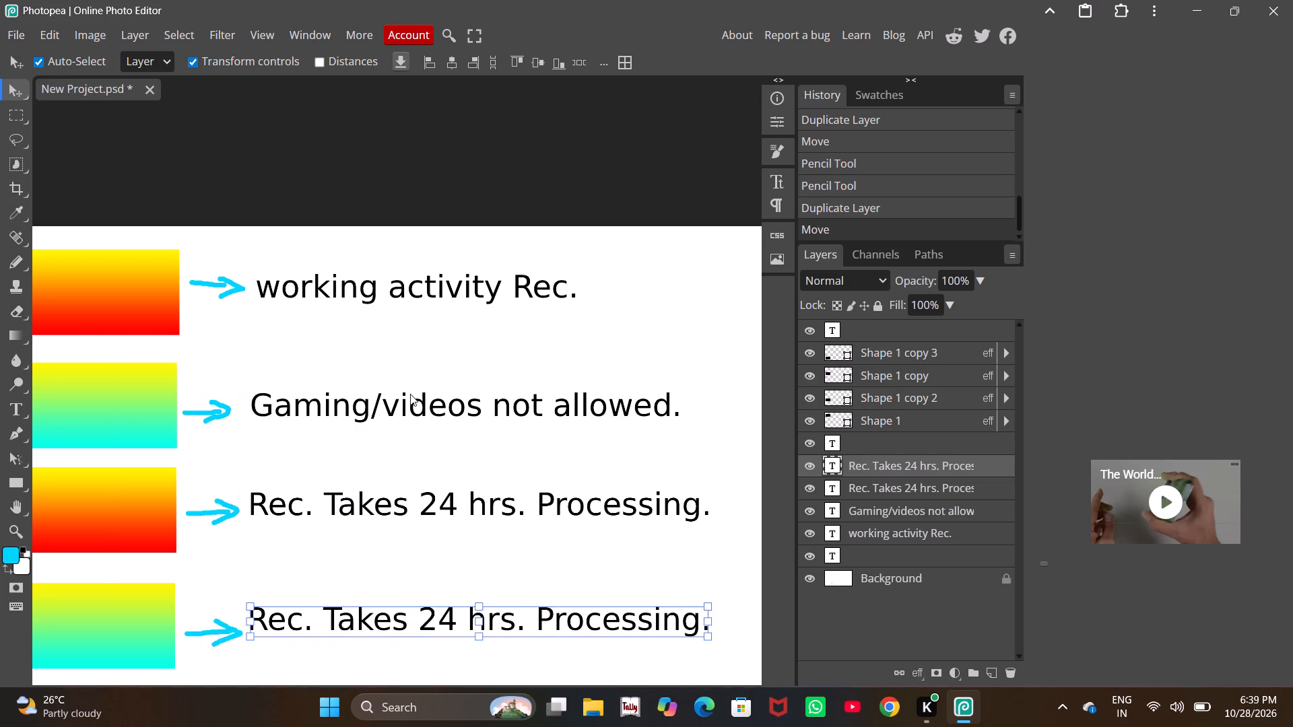
scroll(444, 383, "down", 1)
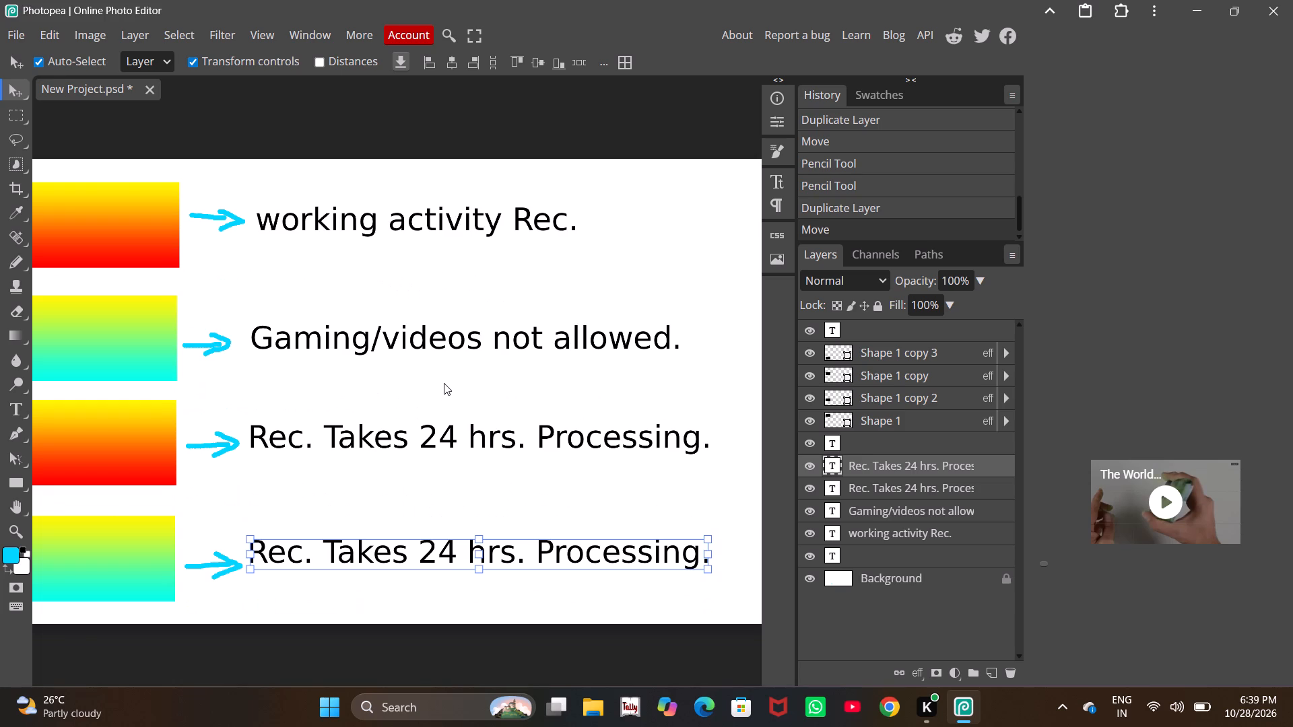
scroll(444, 383, "up", 2, "ctrl")
scroll(444, 383, "down", 2, "ctrl")
scroll(444, 392, "up", 2, "alt")
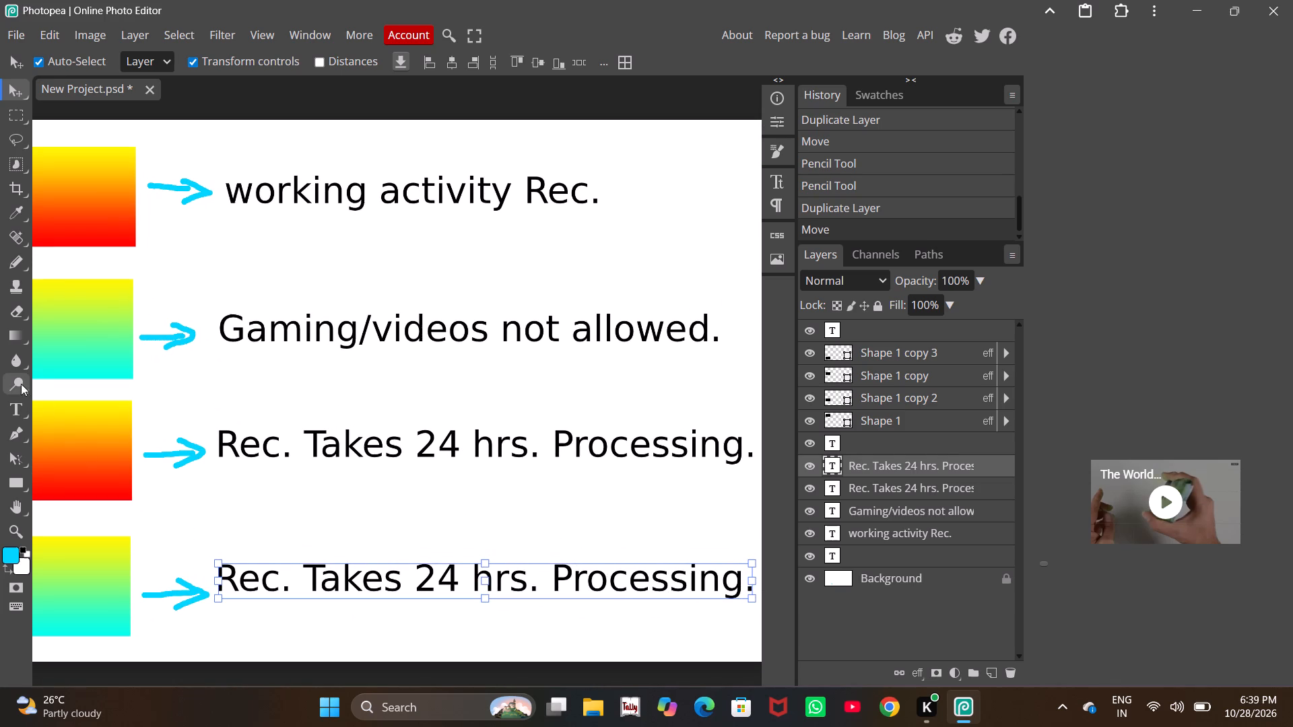
Replace the text of the duplicated label in the fourth row with "15 Days withraw system.".
left_click(20, 409)
left_click(25, 416)
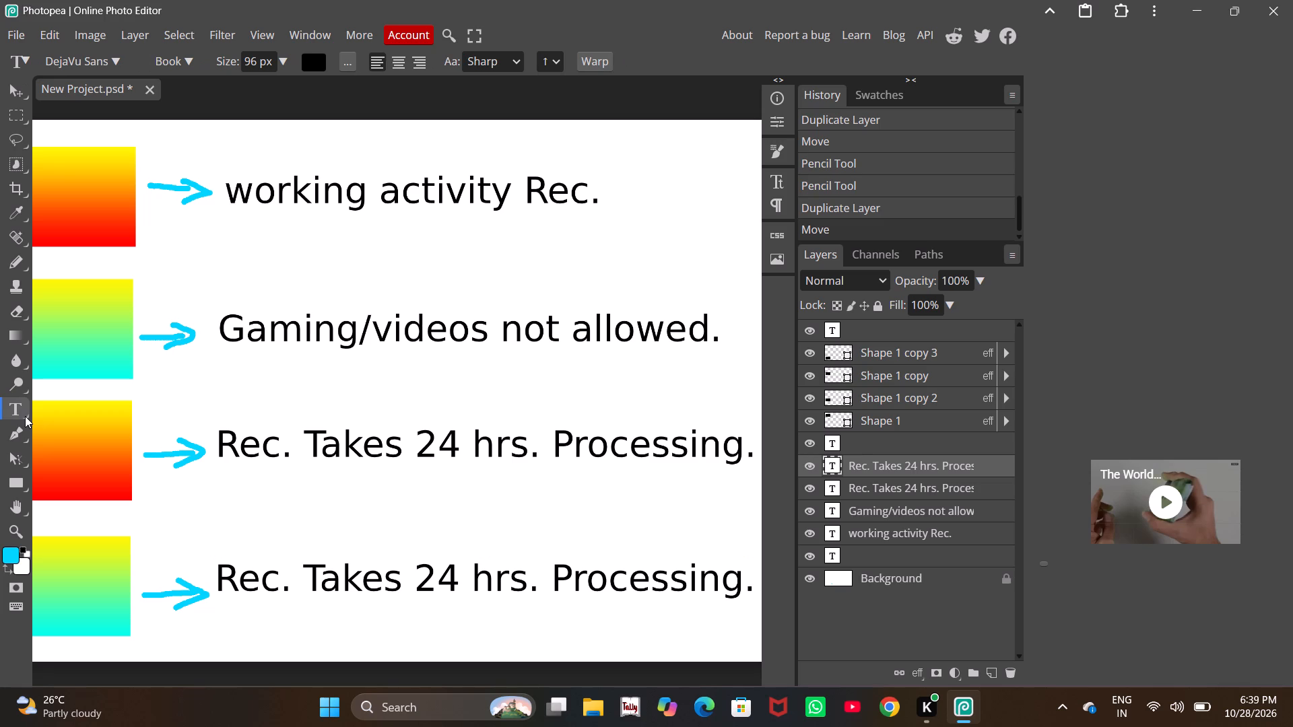
left_click(25, 416)
left_click(63, 416)
double_click(744, 578)
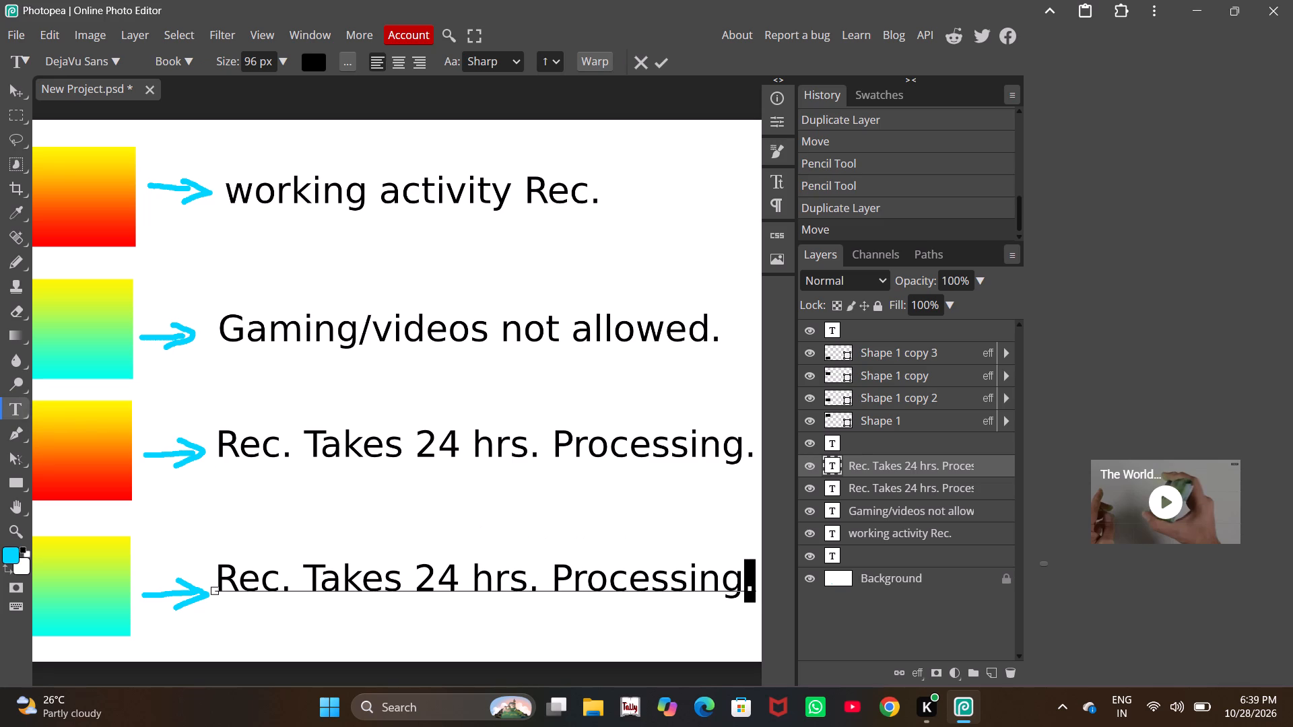
key("Right")
key("BackSpace")
key("BackSpace")
key("BackSpace")
key("BackSpace")
key("BackSpace")
key("BackSpace")
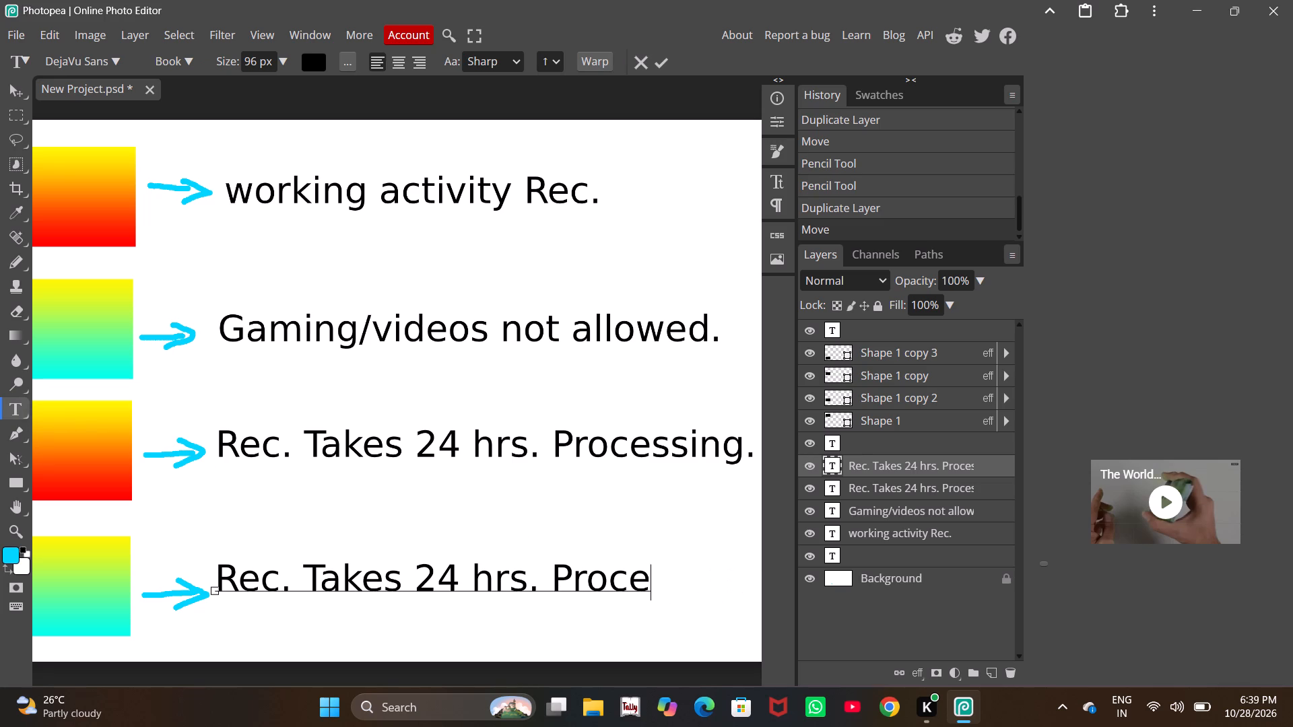
key("BackSpace")
key("BackSpace")
key("BackSpace")
key("BackSpace")
key("BackSpace")
key("BackSpace")
key("BackSpace")
key("BackSpace")
key("BackSpace")
key("BackSpace")
key("BackSpace")
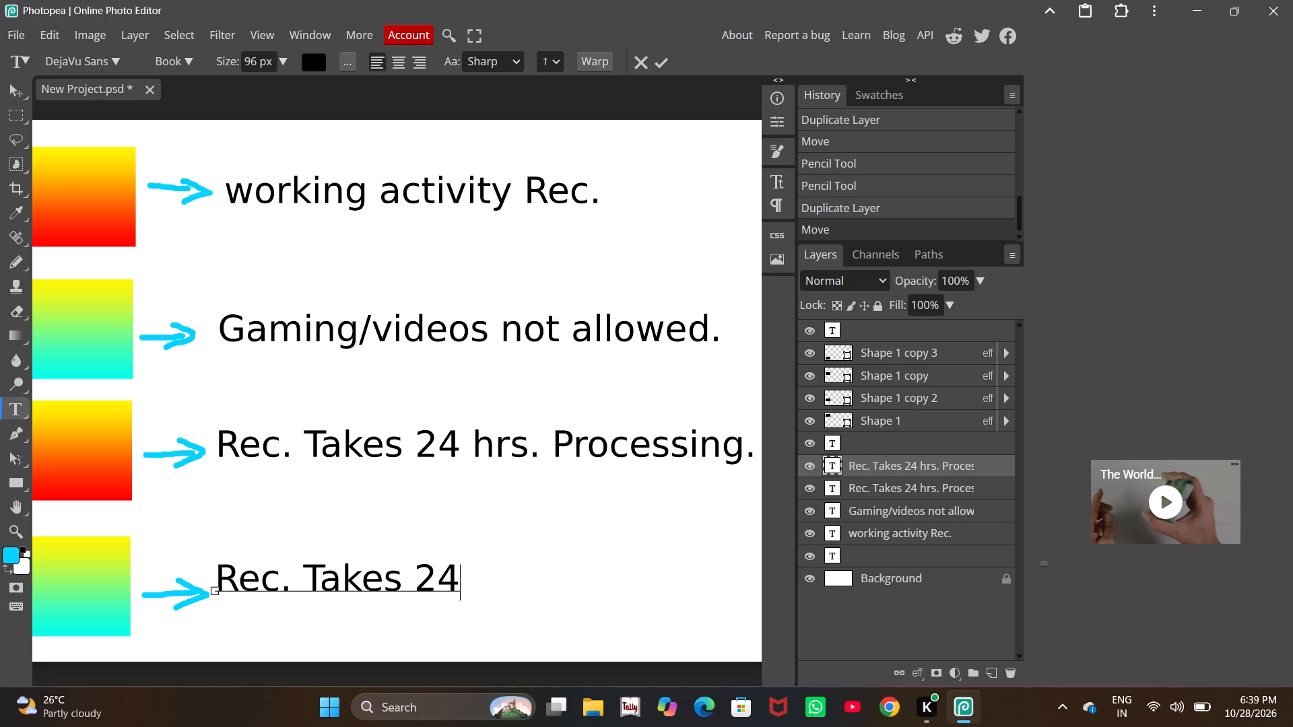
key("BackSpace")
key("BackSpace")
key("BackSpace")
key("BackSpace")
key("BackSpace")
key("BackSpace")
key("BackSpace")
key("BackSpace")
key("BackSpace")
key("BackSpace")
key("BackSpace")
key("BackSpace")
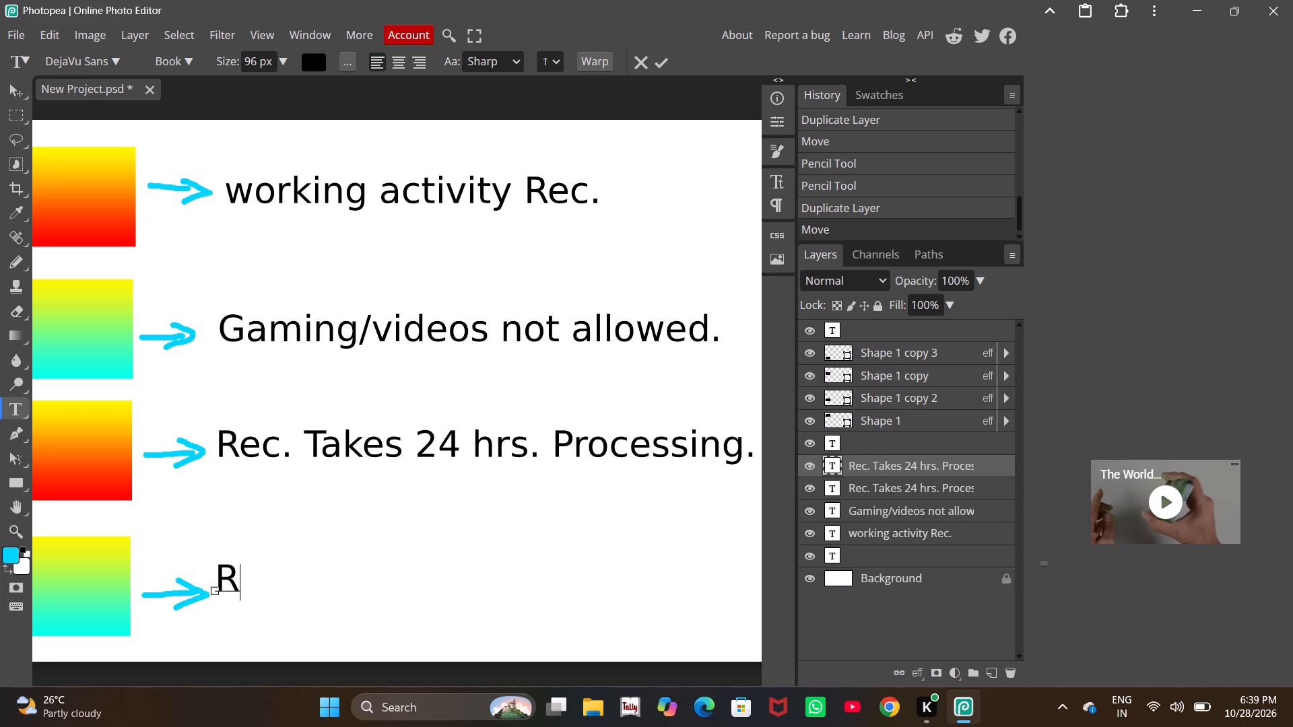
key("BackSpace")
type("15")
key("space")
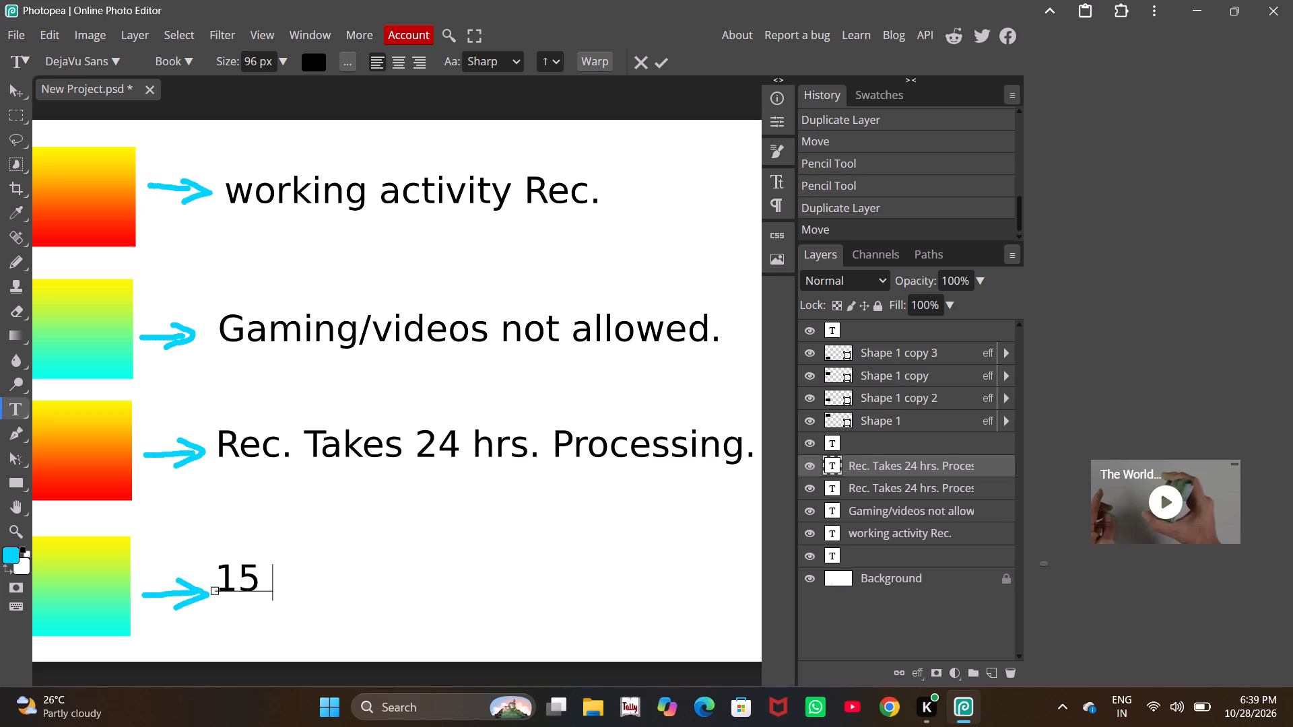
type("Days")
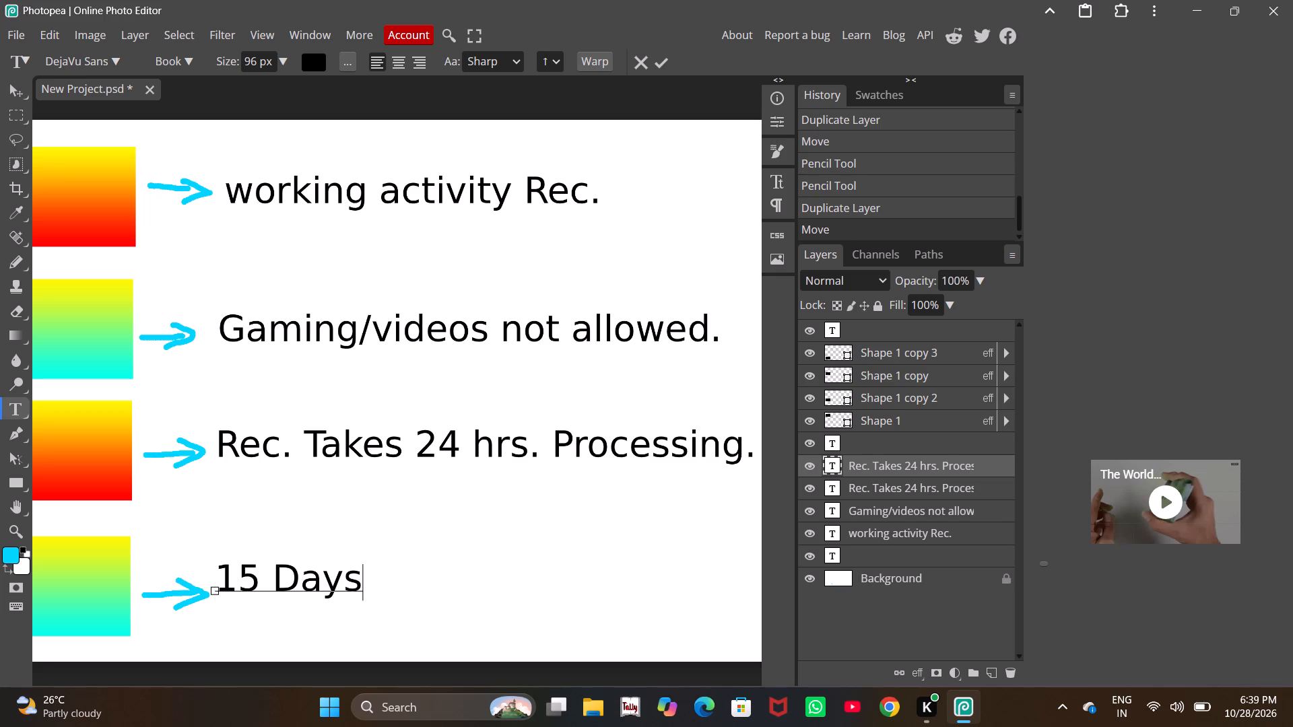
key("space")
type("withra")
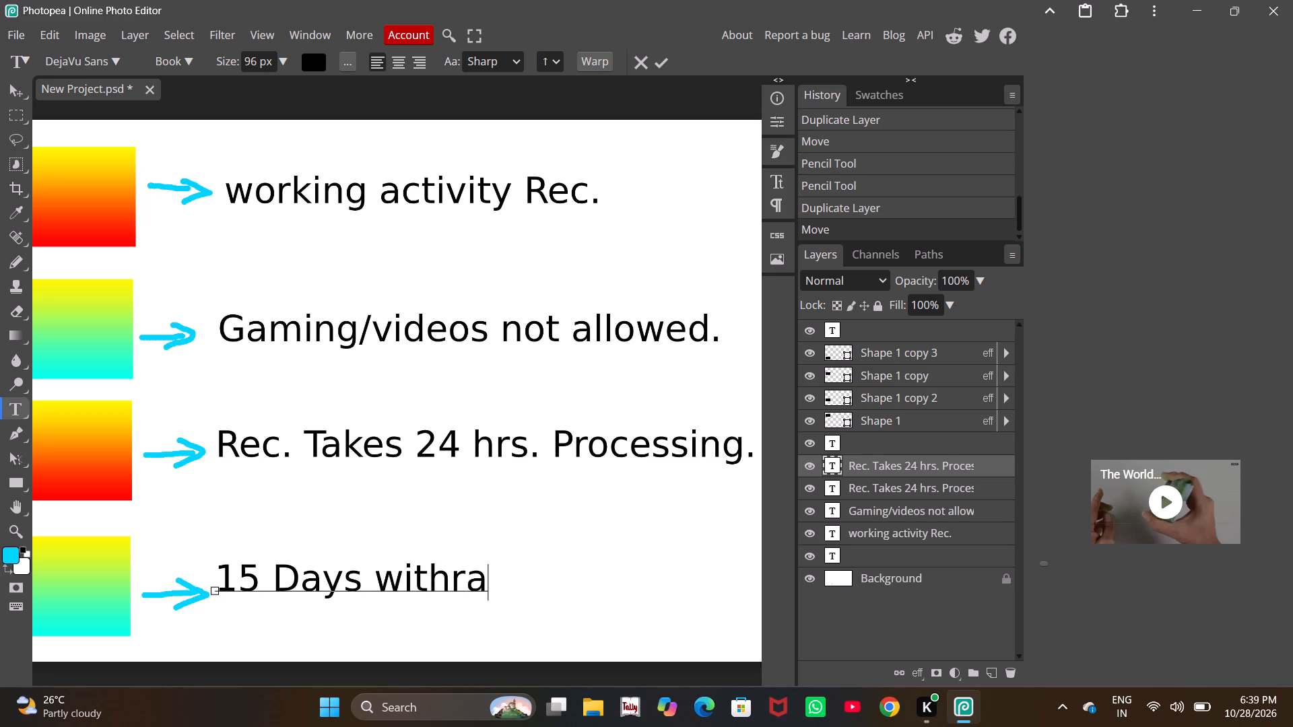
key("w")
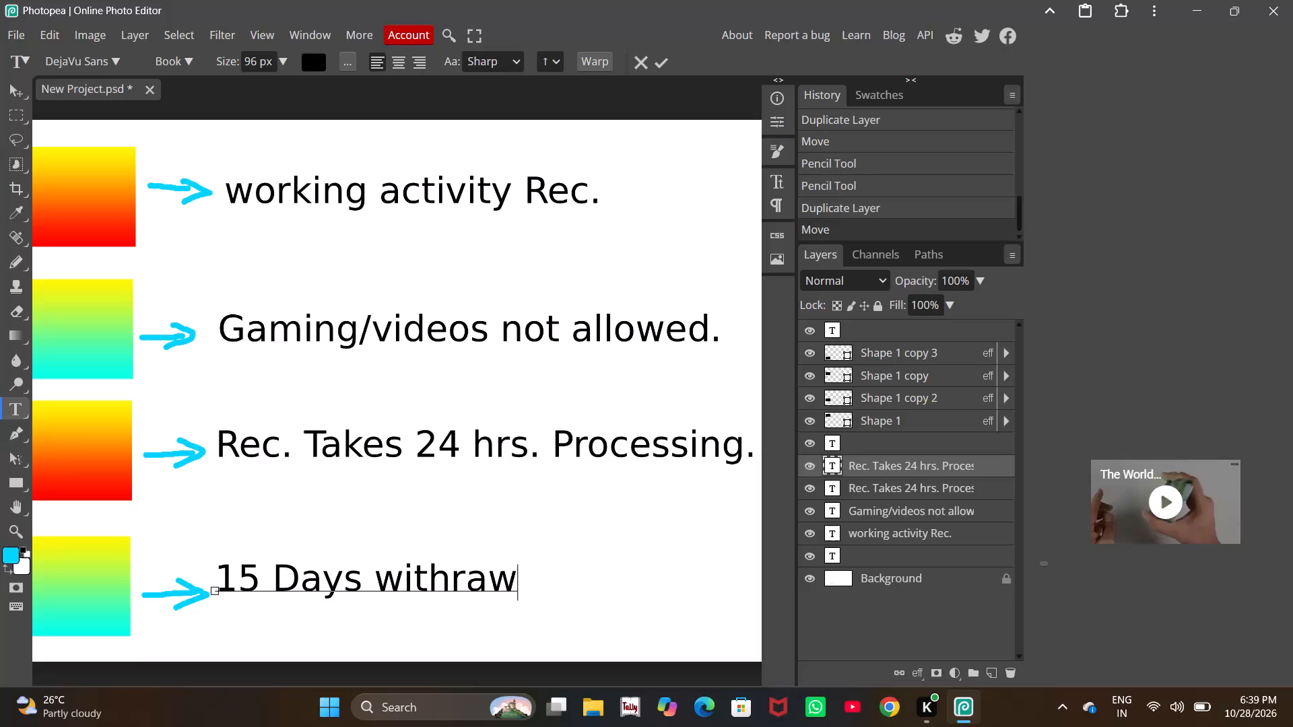
key("space")
type("sy")
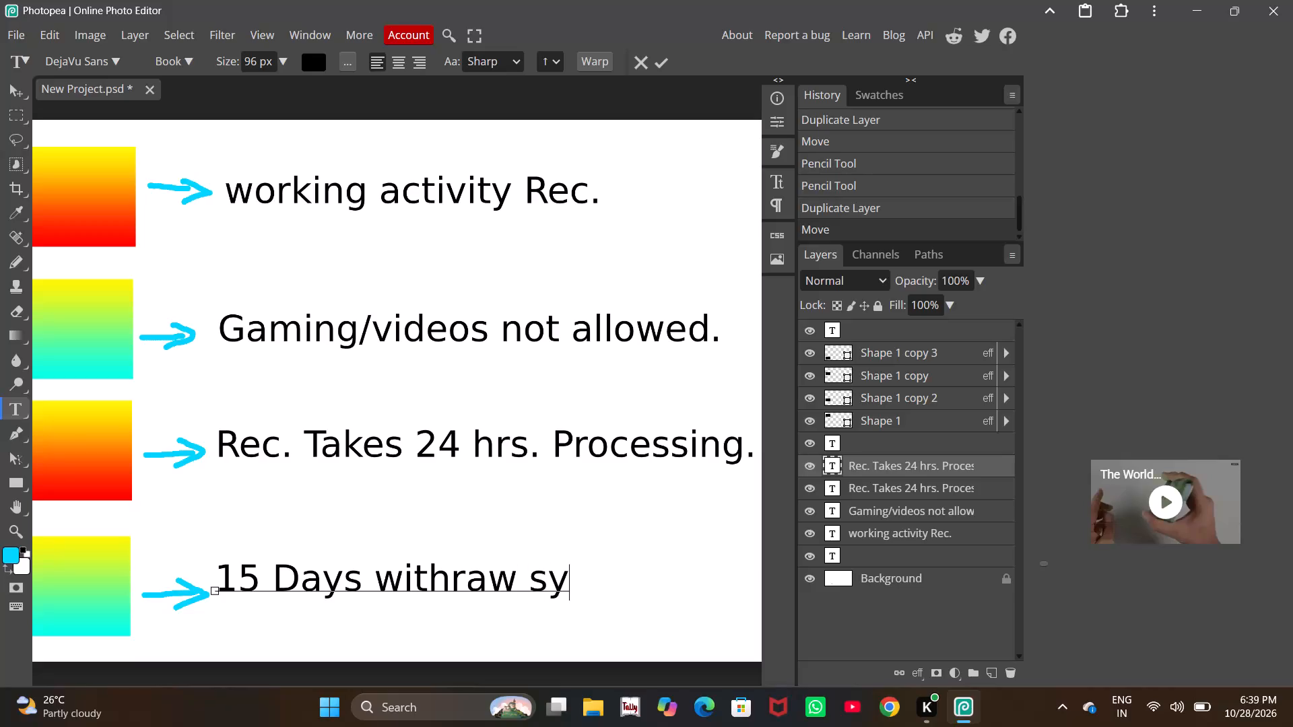
key("BackSpace")
type("ys")
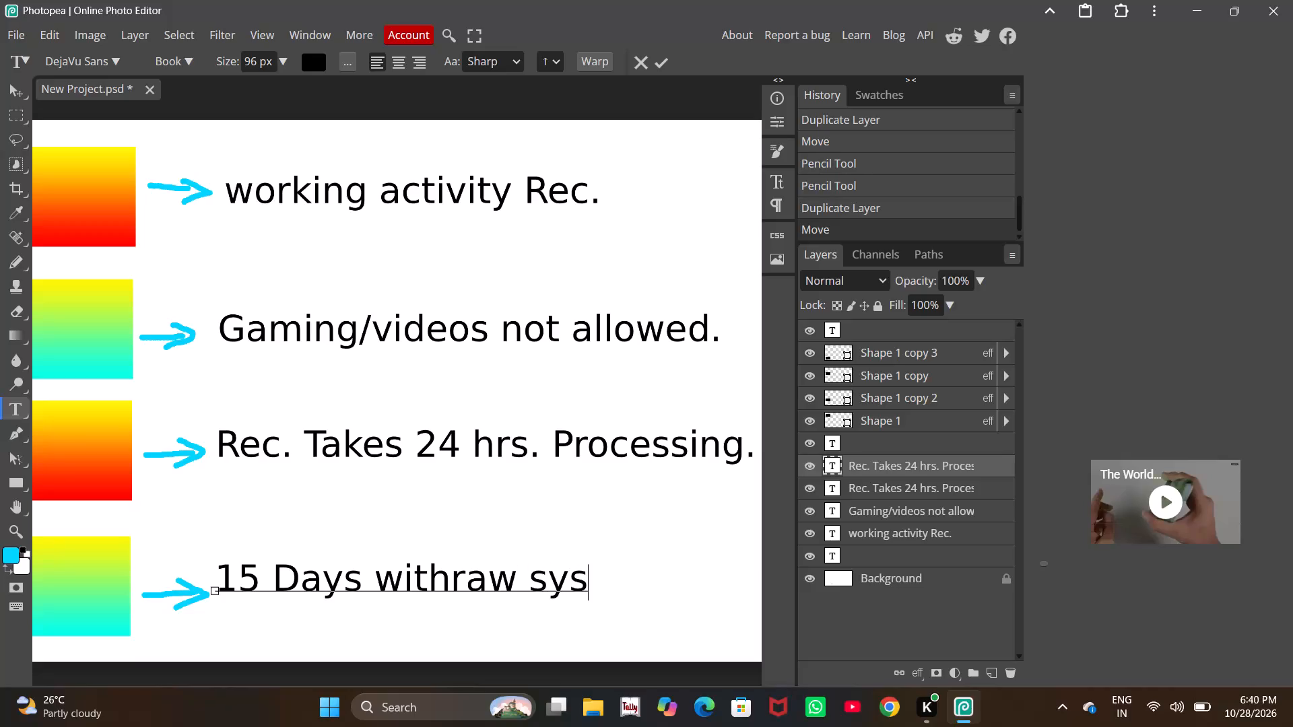
type("tem")
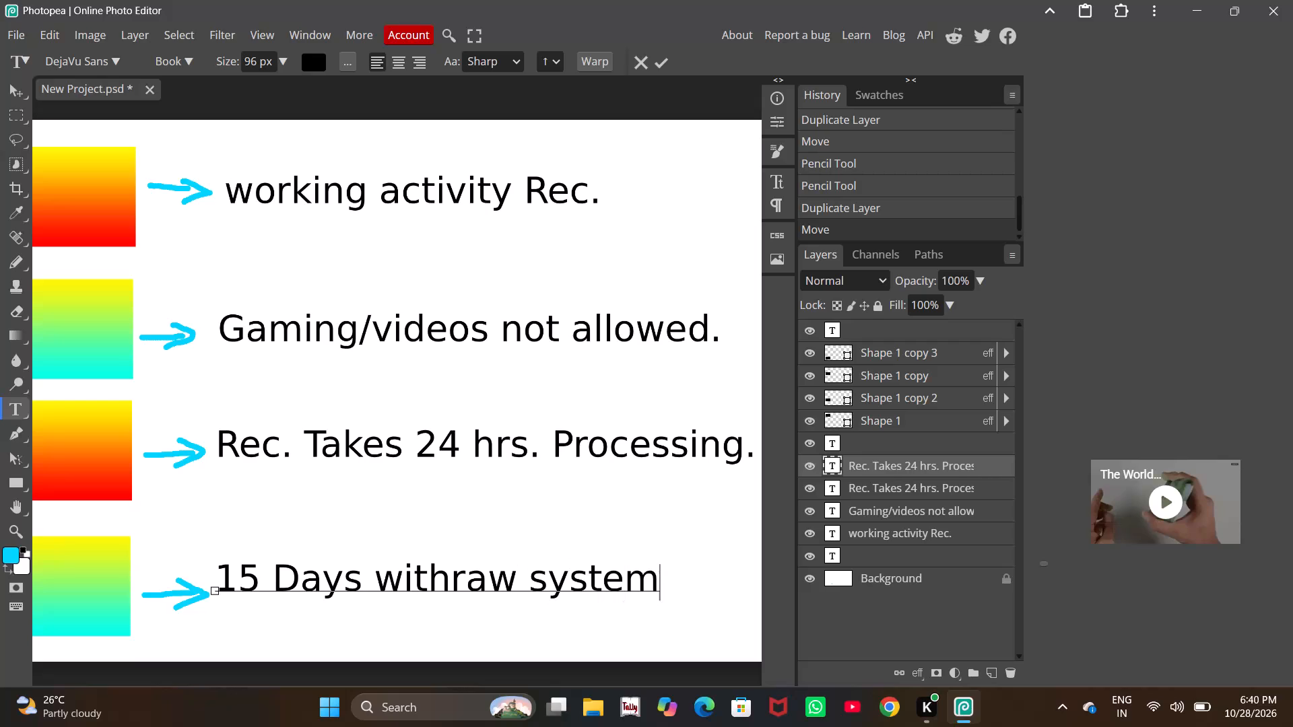
key("period")
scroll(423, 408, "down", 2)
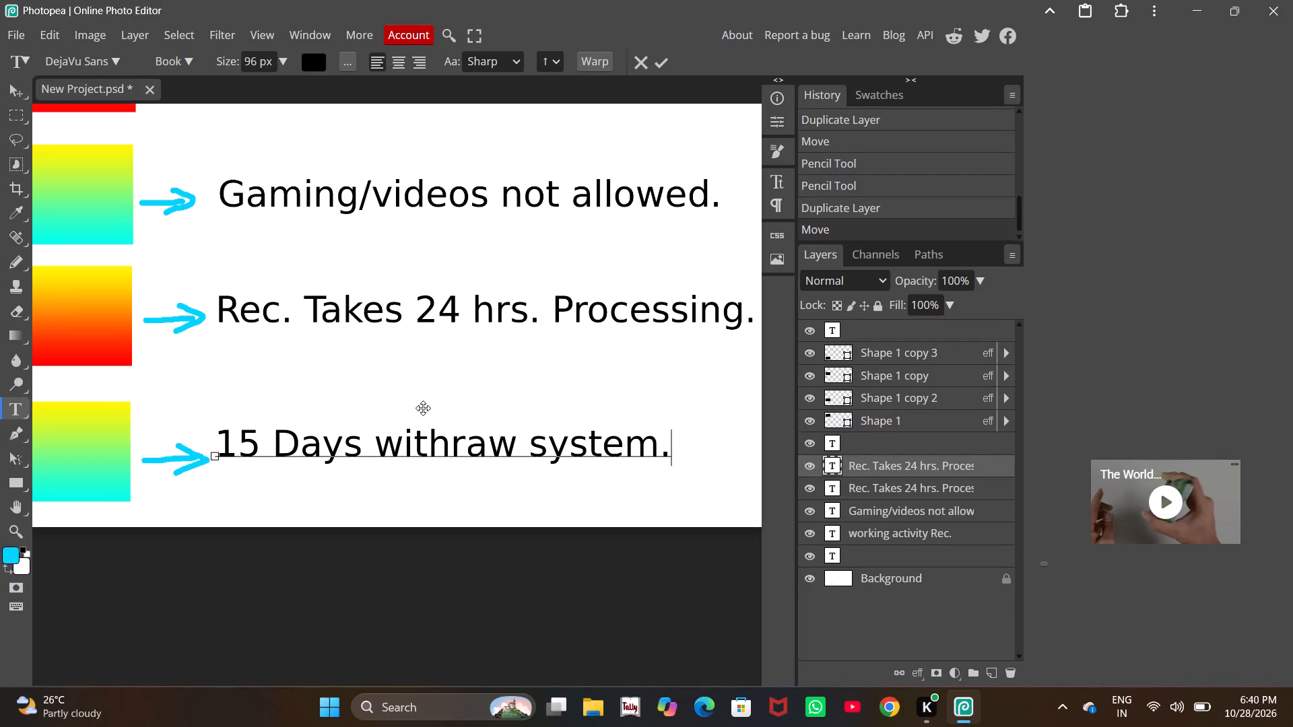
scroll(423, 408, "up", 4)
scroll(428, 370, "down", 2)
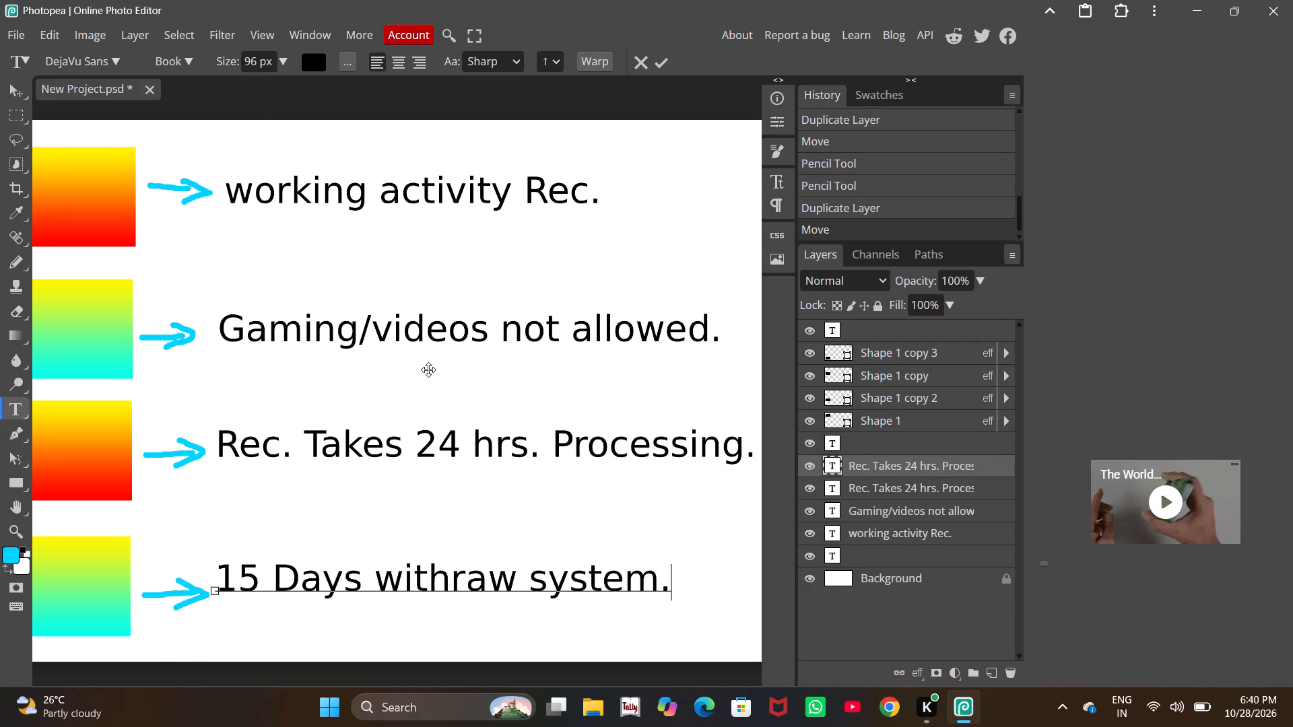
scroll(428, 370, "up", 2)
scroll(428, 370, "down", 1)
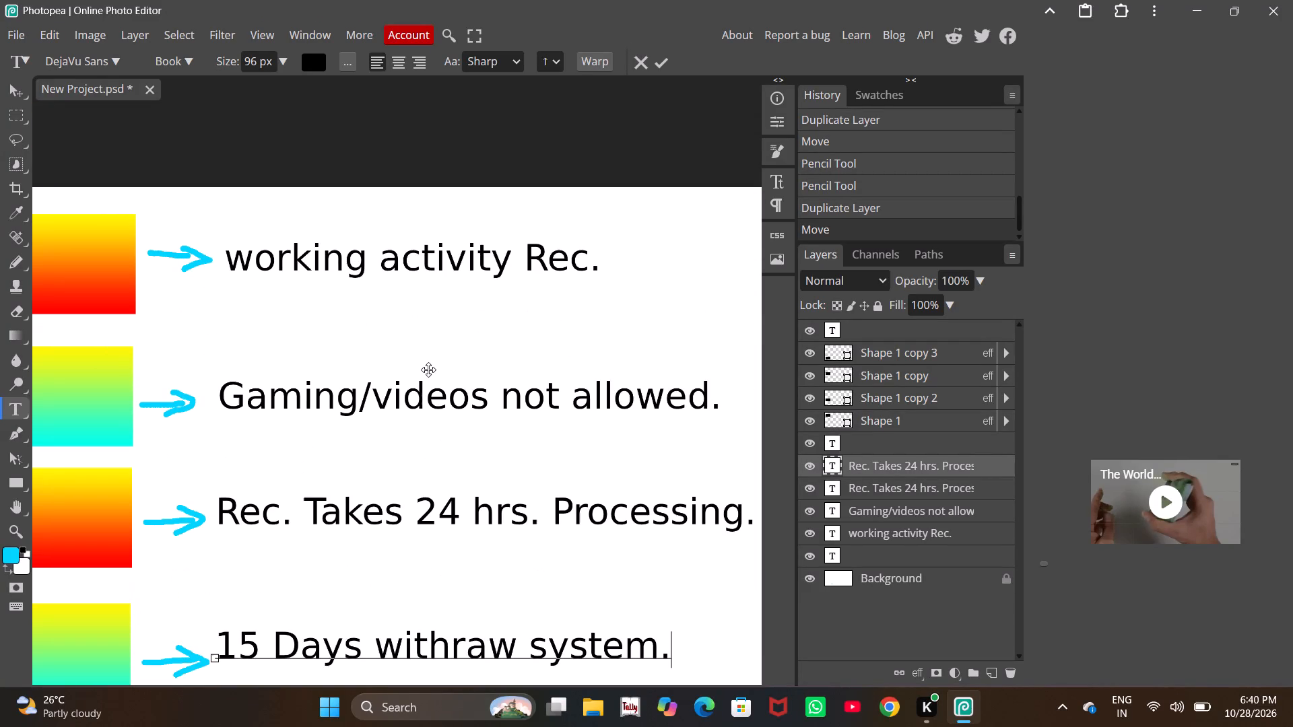
Commit the "15 Days withraw system." text edit on the fourth row's label.
scroll(428, 370, "down", 1)
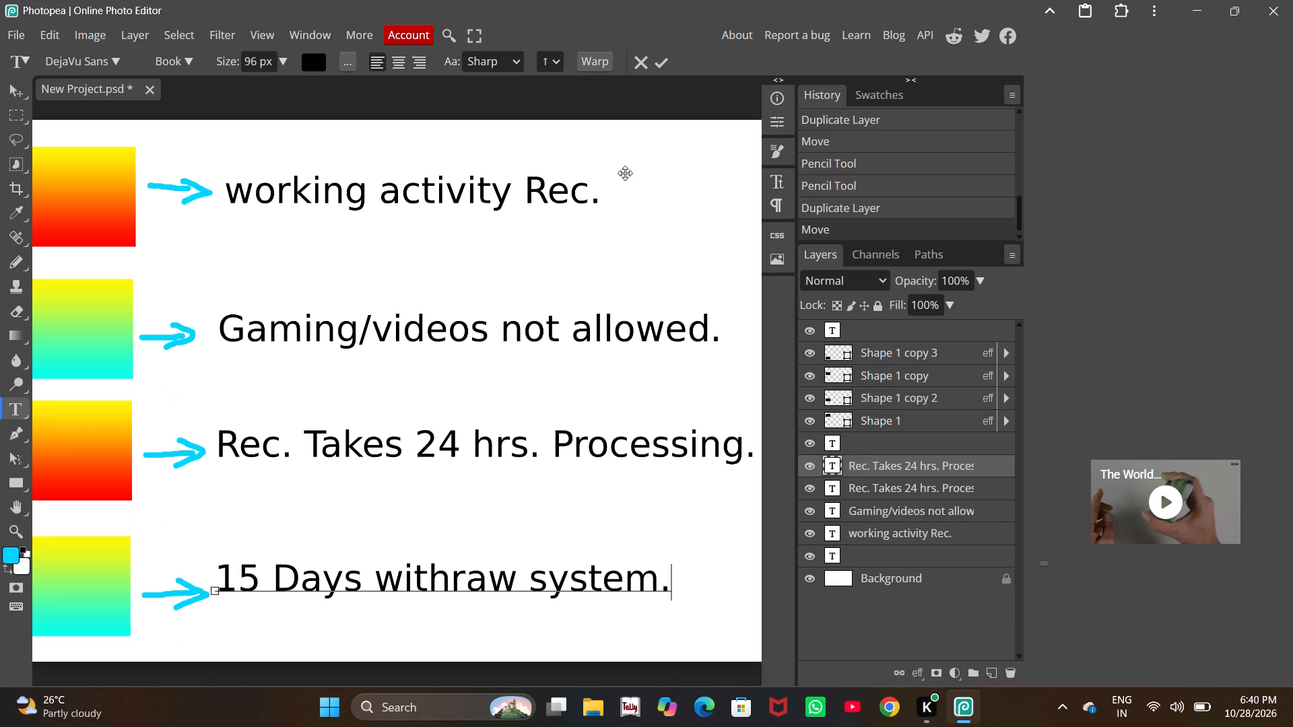
left_click(662, 63)
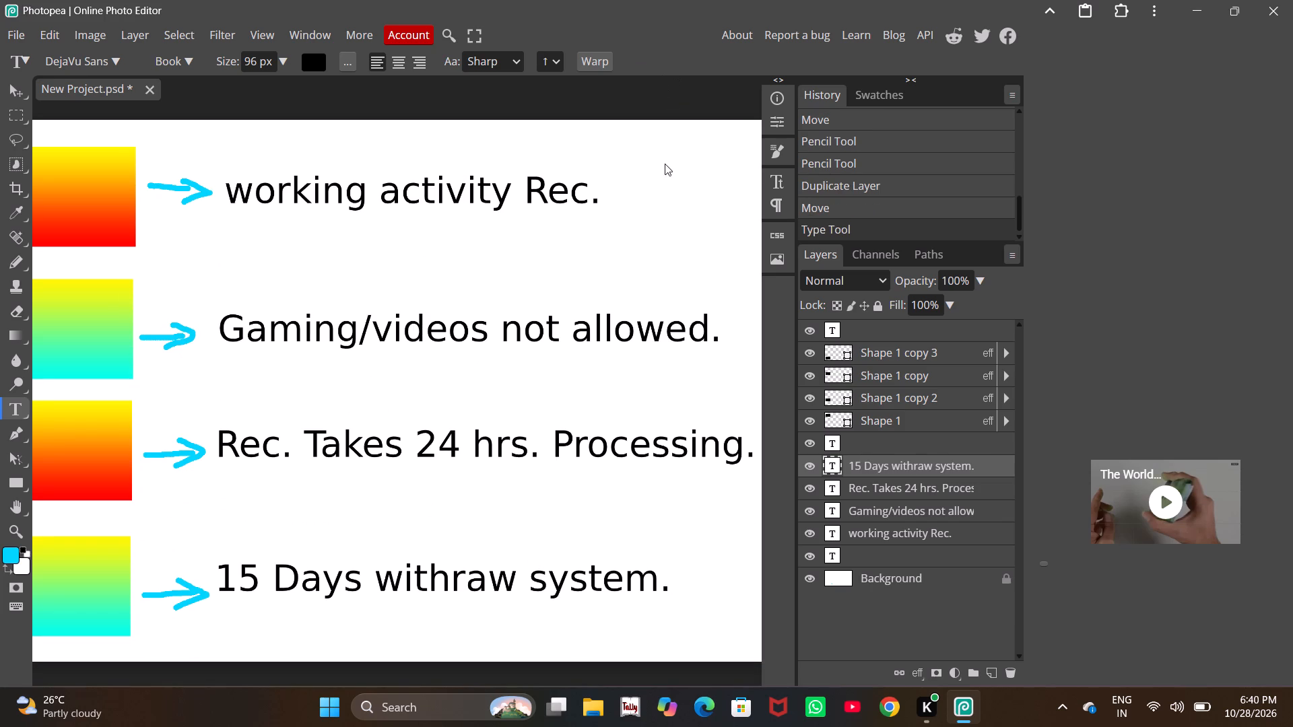
Switch to Chrome and search Google for "murder in my family book".
double_click(888, 709)
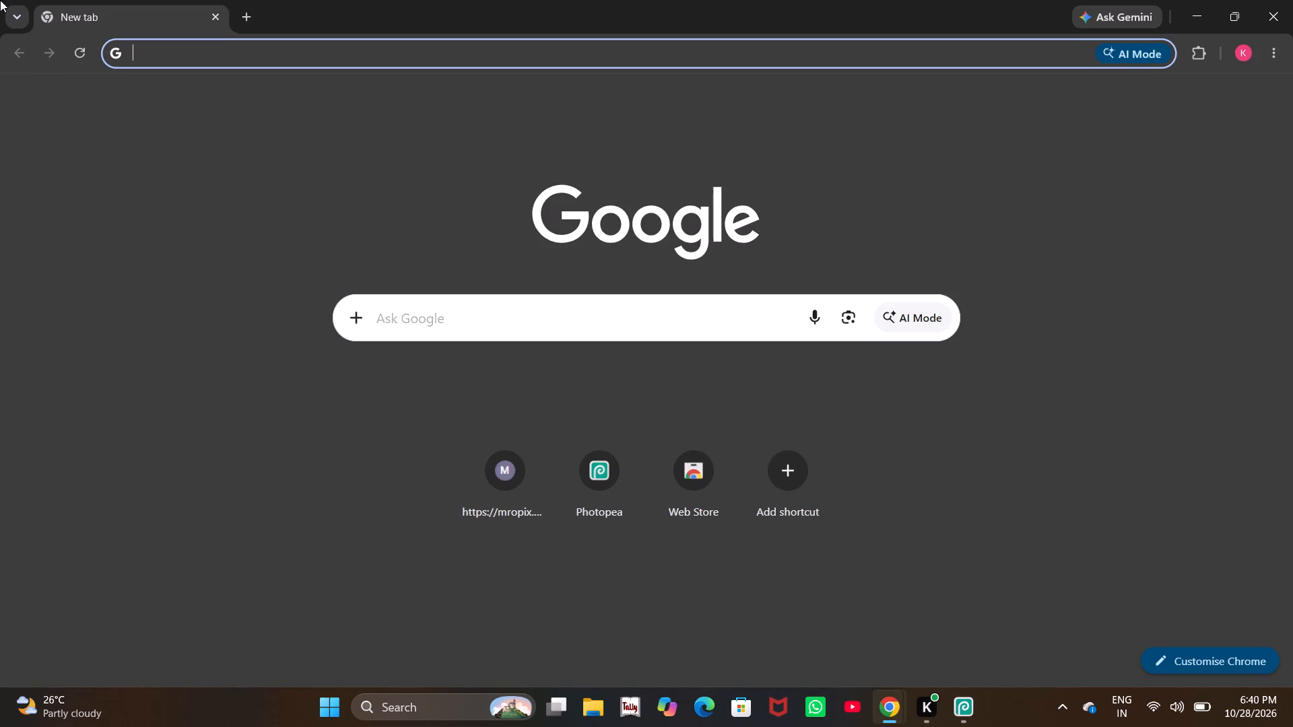
left_click(402, 310)
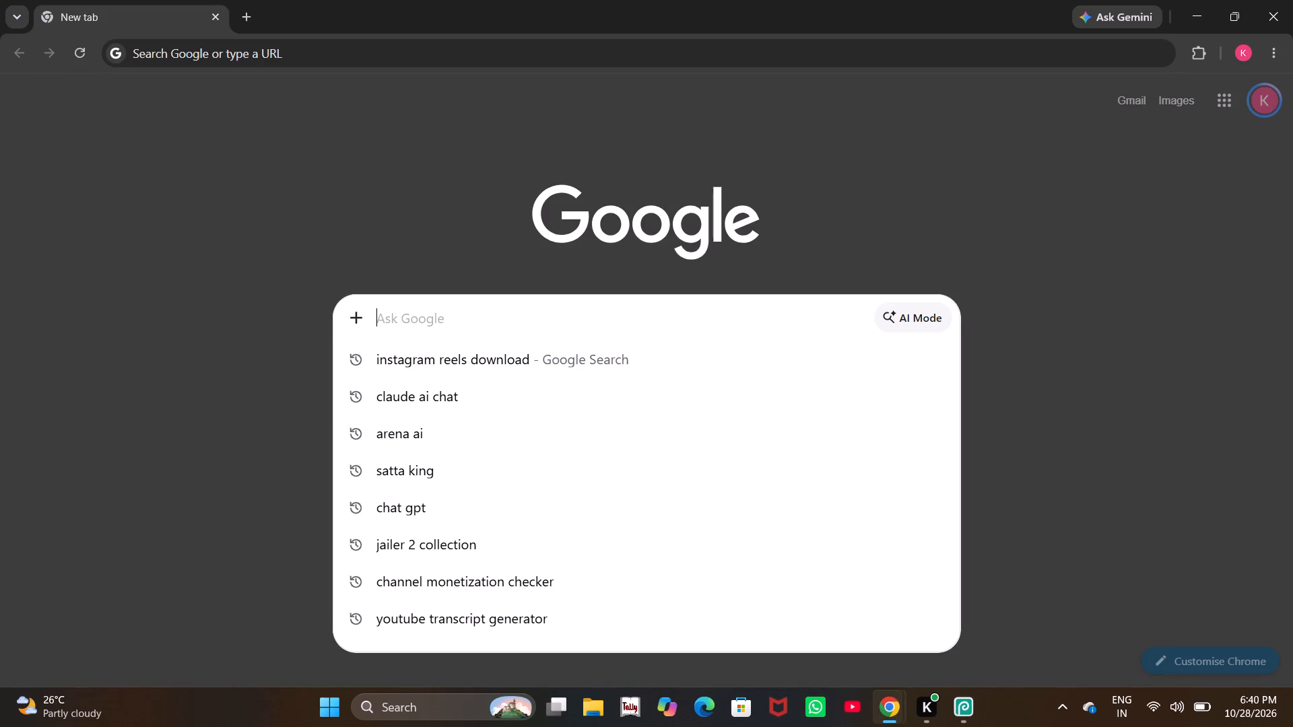
type("mothe")
key("BackSpace")
key("BackSpace")
key("BackSpace")
key("BackSpace")
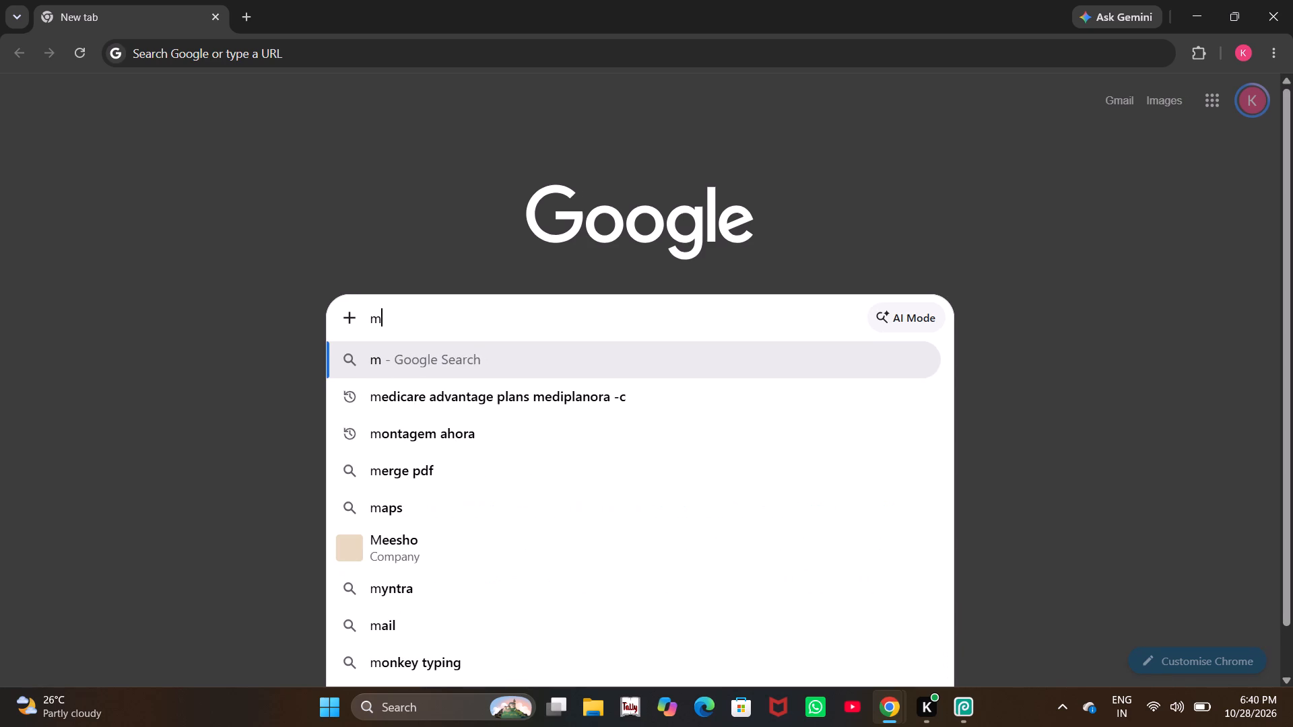
type("urder")
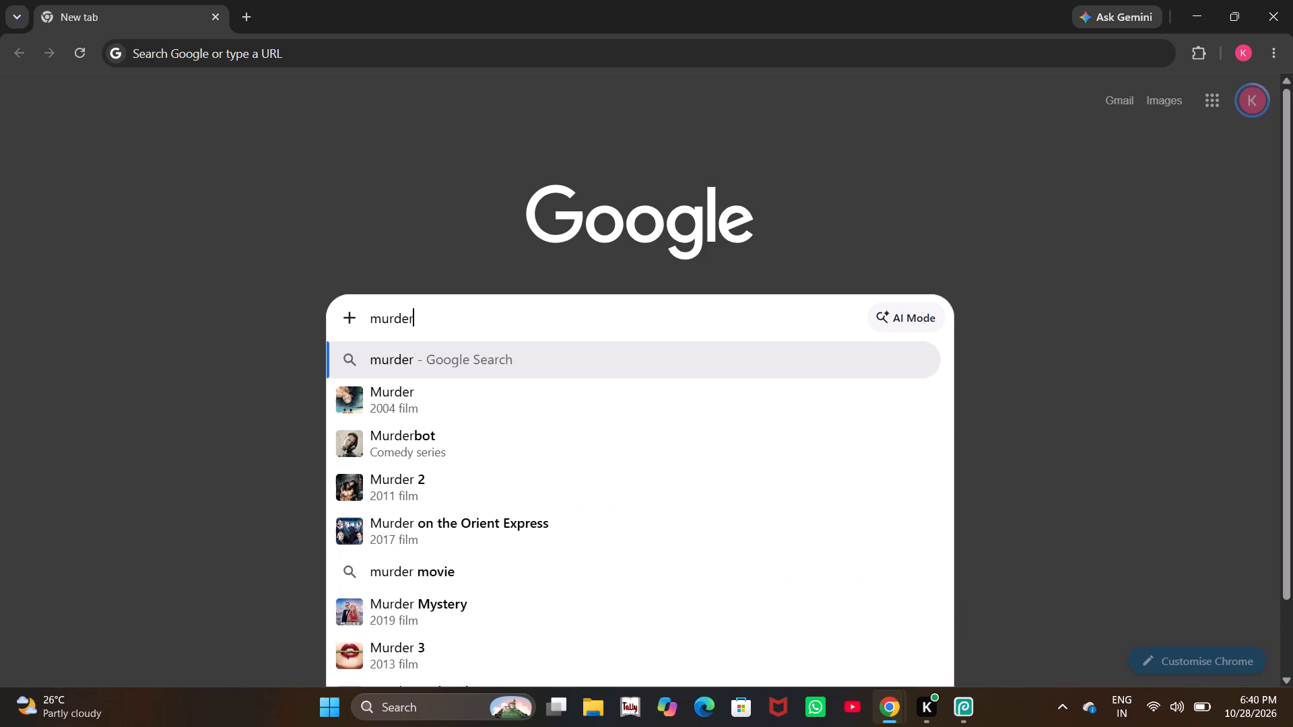
key("space")
type("in my")
key("space")
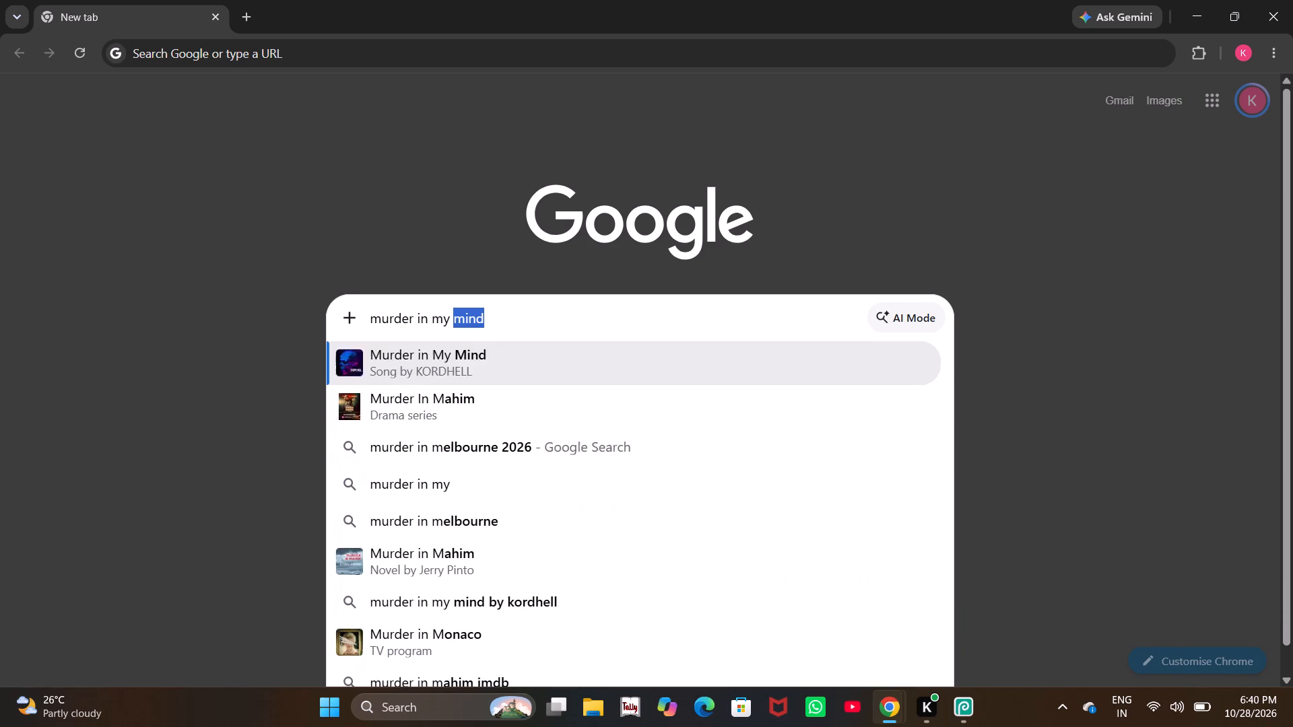
type("fa")
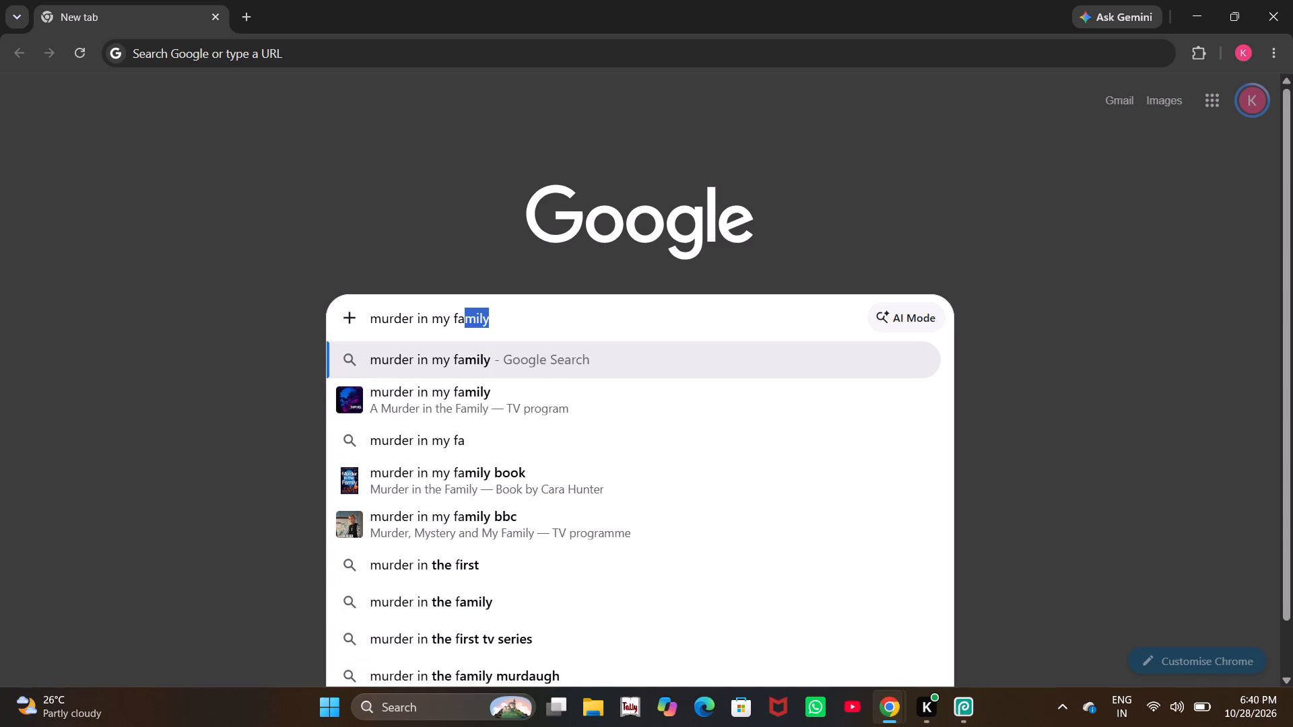
key("Down")
key("Down")
key("Down")
key("Return")
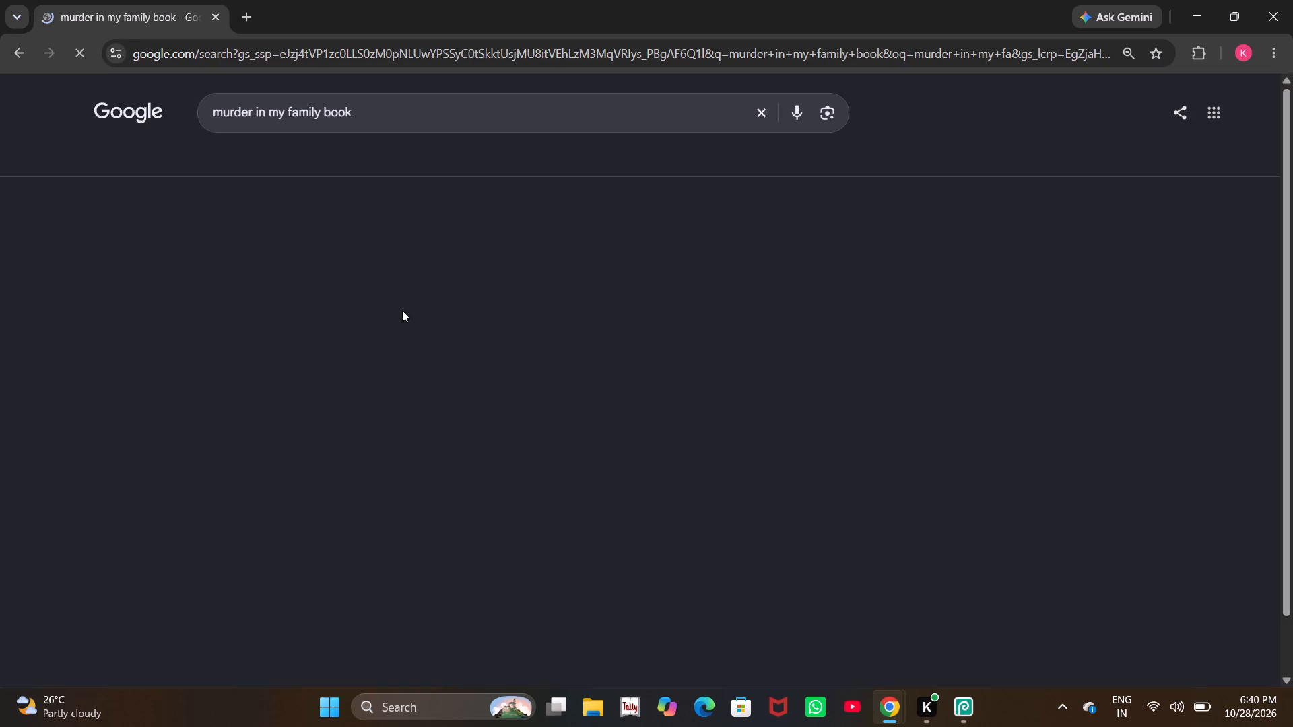
Open the Goodreads result for "Murder in the Family" by Cara Hunter and look over the book page.
scroll(389, 298, "down", 3)
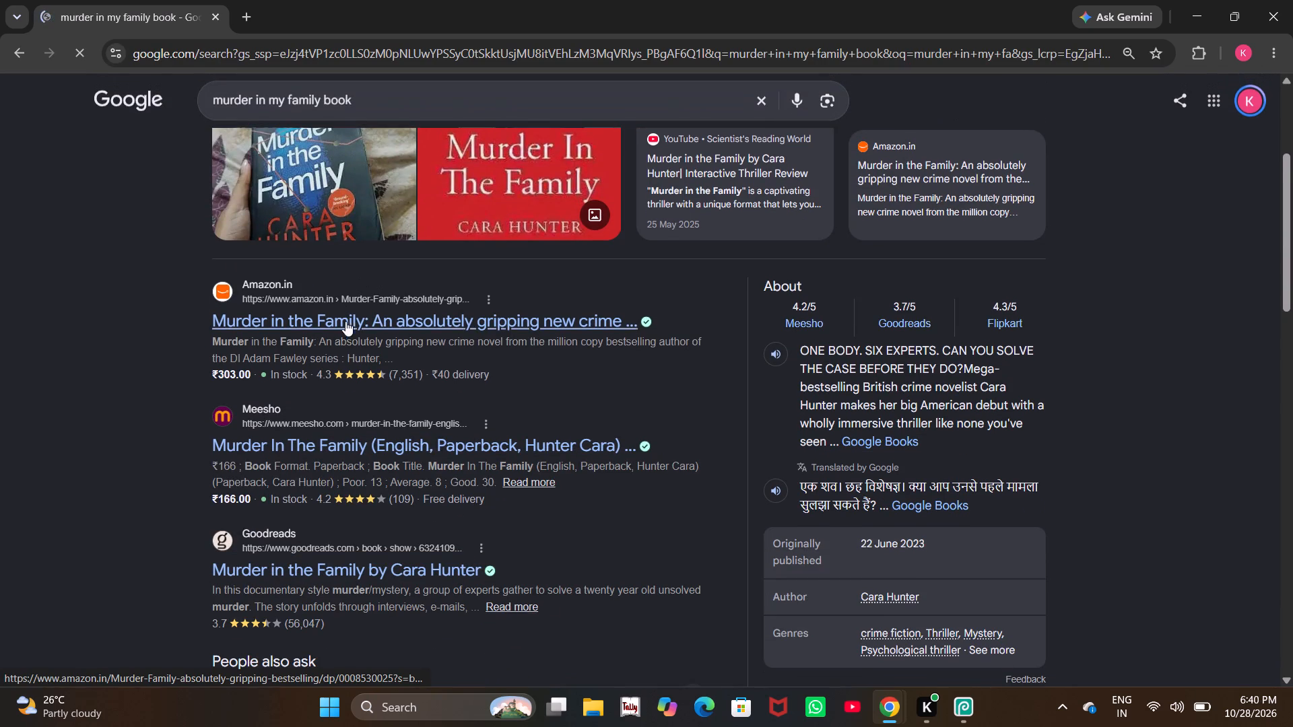
scroll(342, 339, "down", 3)
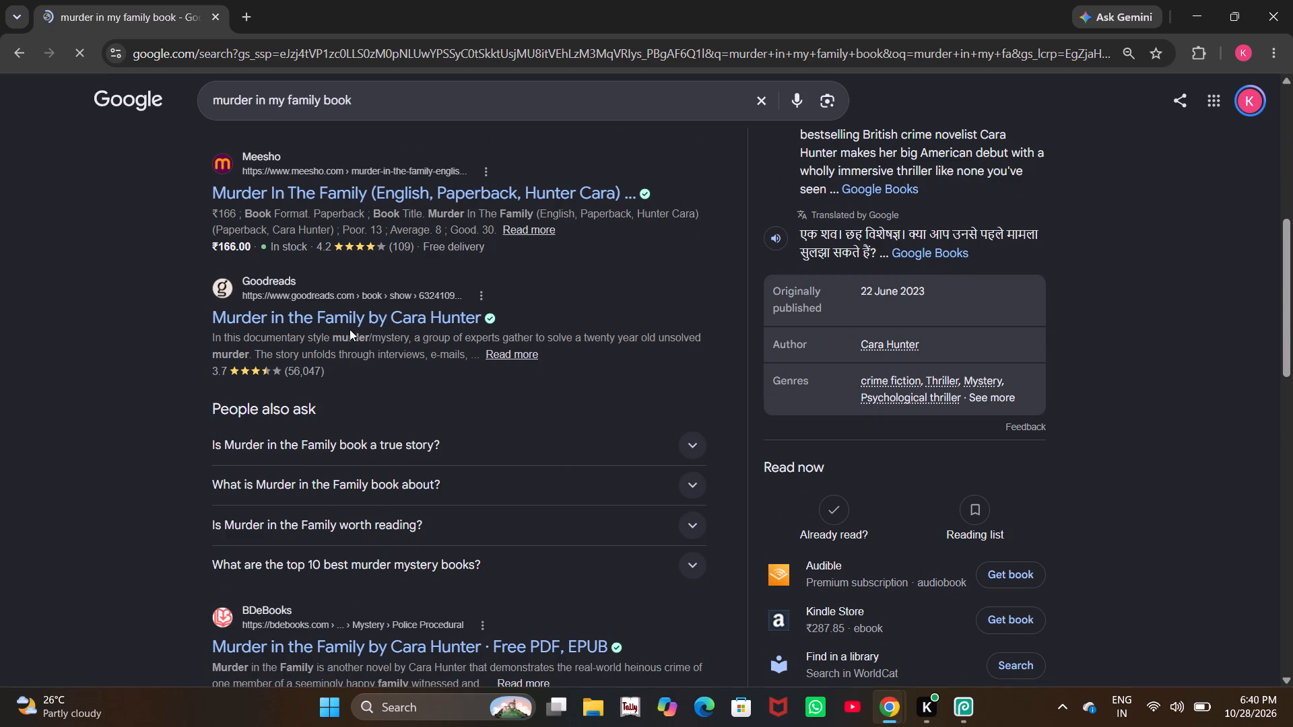
left_click(352, 318)
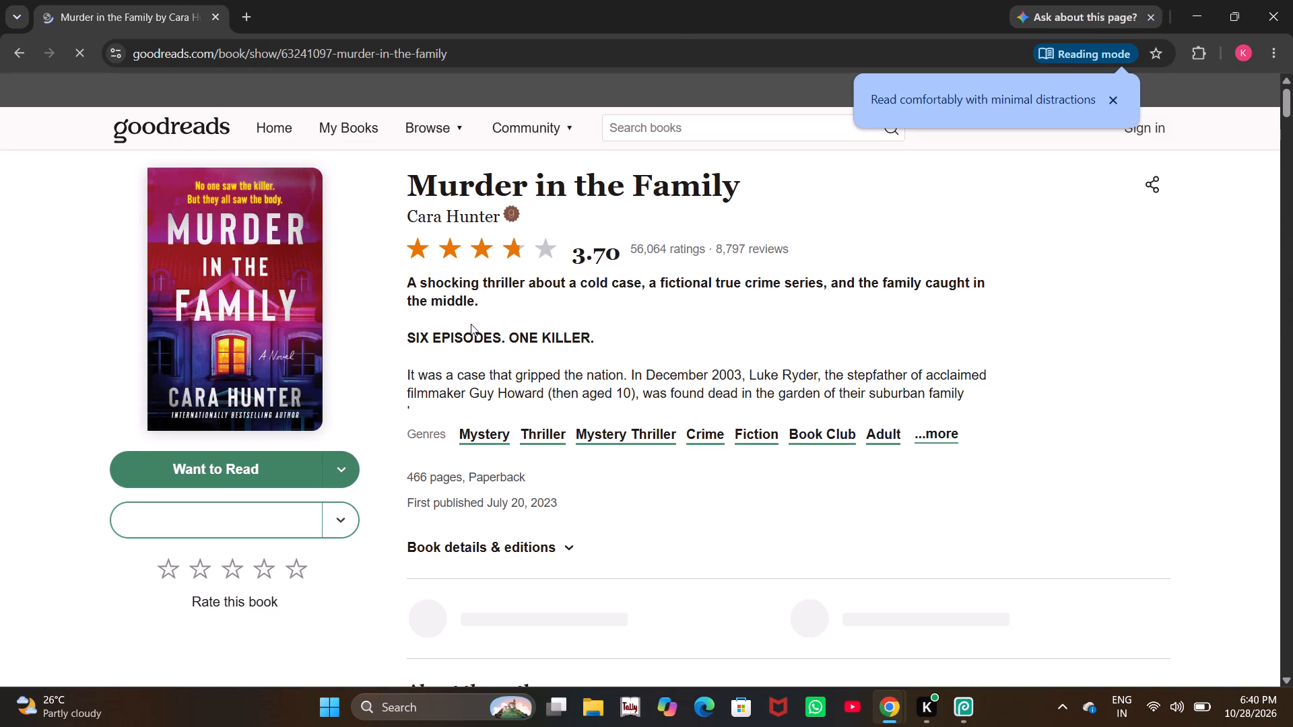
scroll(471, 324, "down", 4)
scroll(368, 454, "up", 4)
scroll(439, 452, "up", 3)
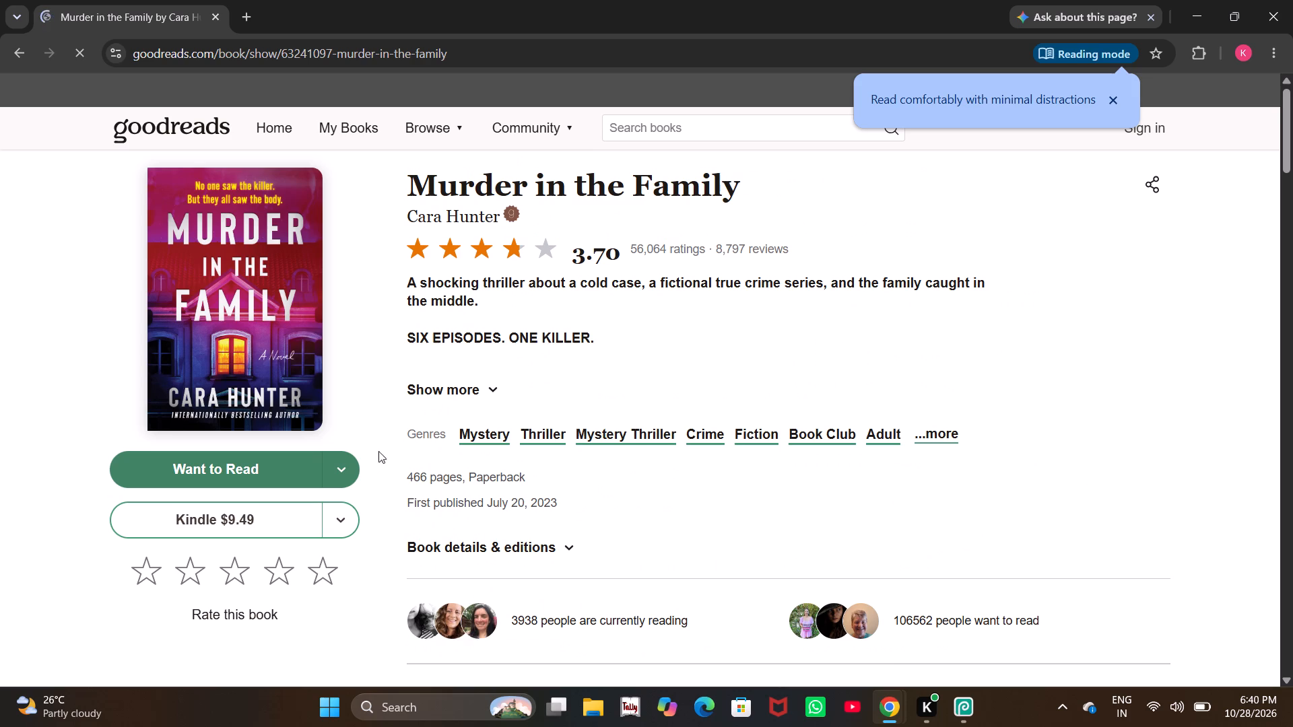
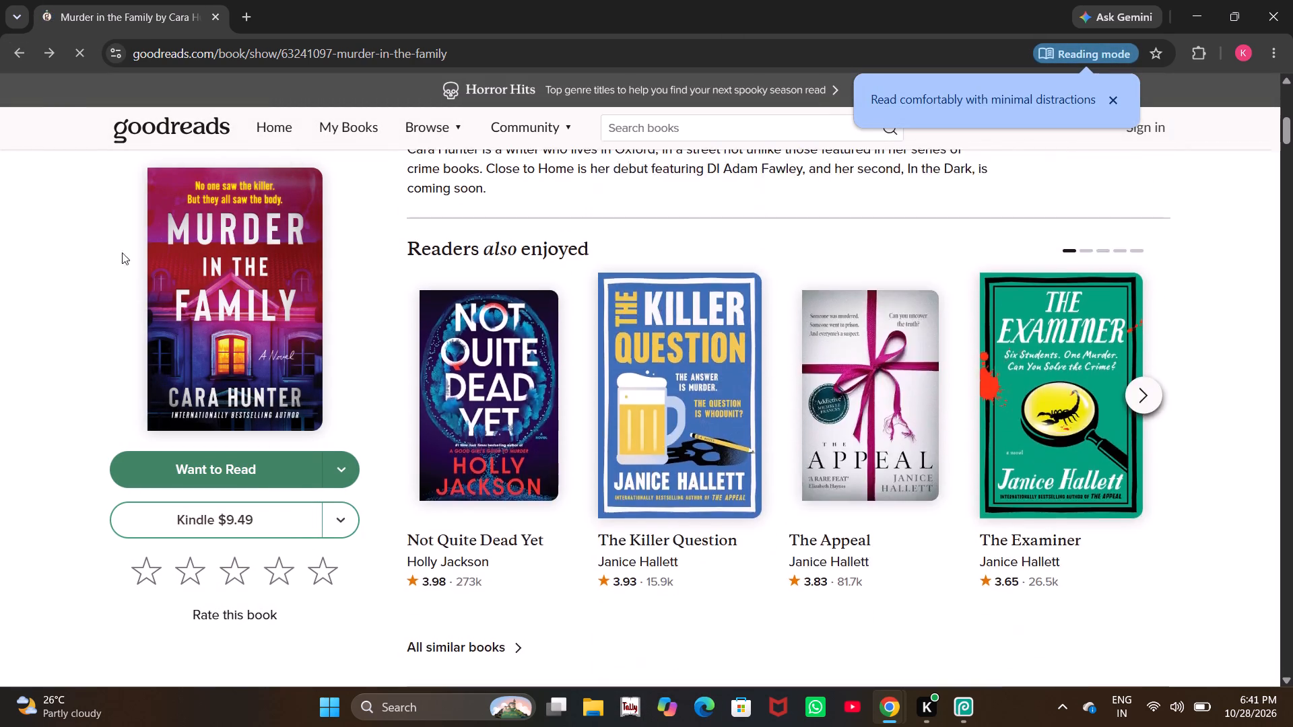
From the Google results, open the Audible.in audiobook page for "Murder in the Family" by Cara Hunter, look it over and return to the results.
left_click(21, 52)
scroll(525, 419, "down", 2)
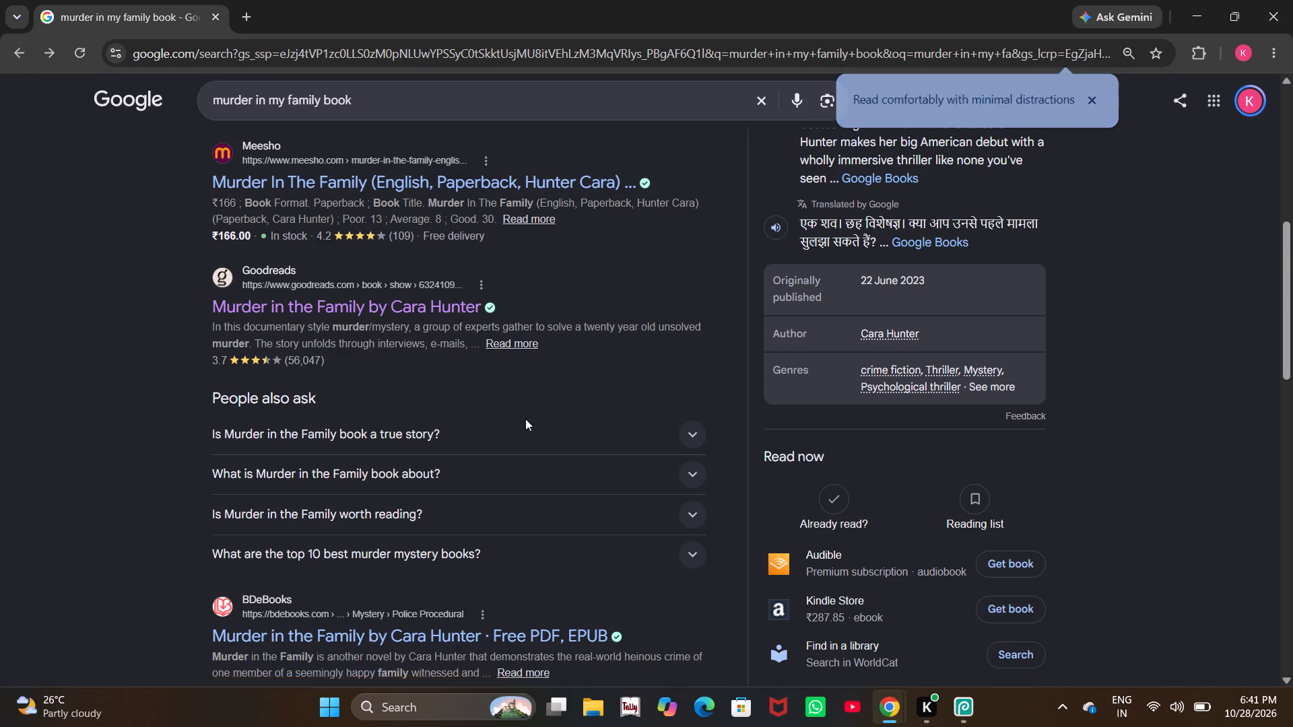
scroll(525, 419, "down", 5)
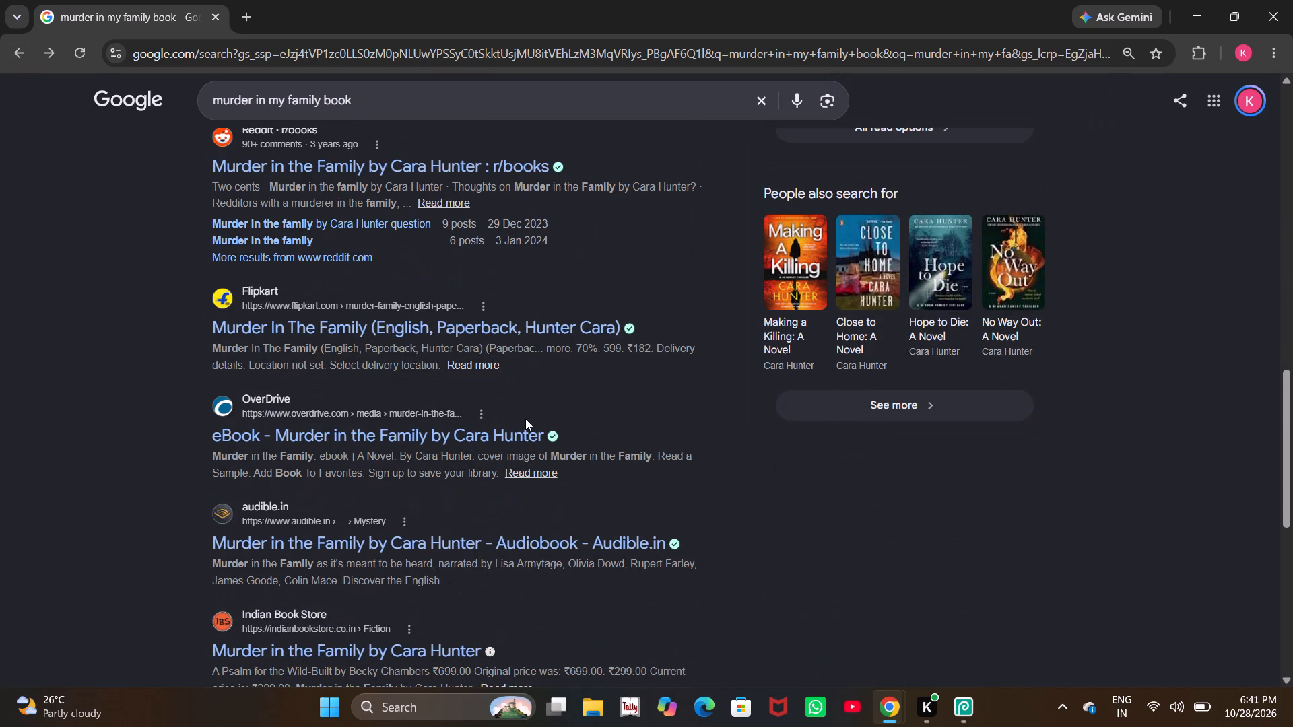
left_click(449, 537)
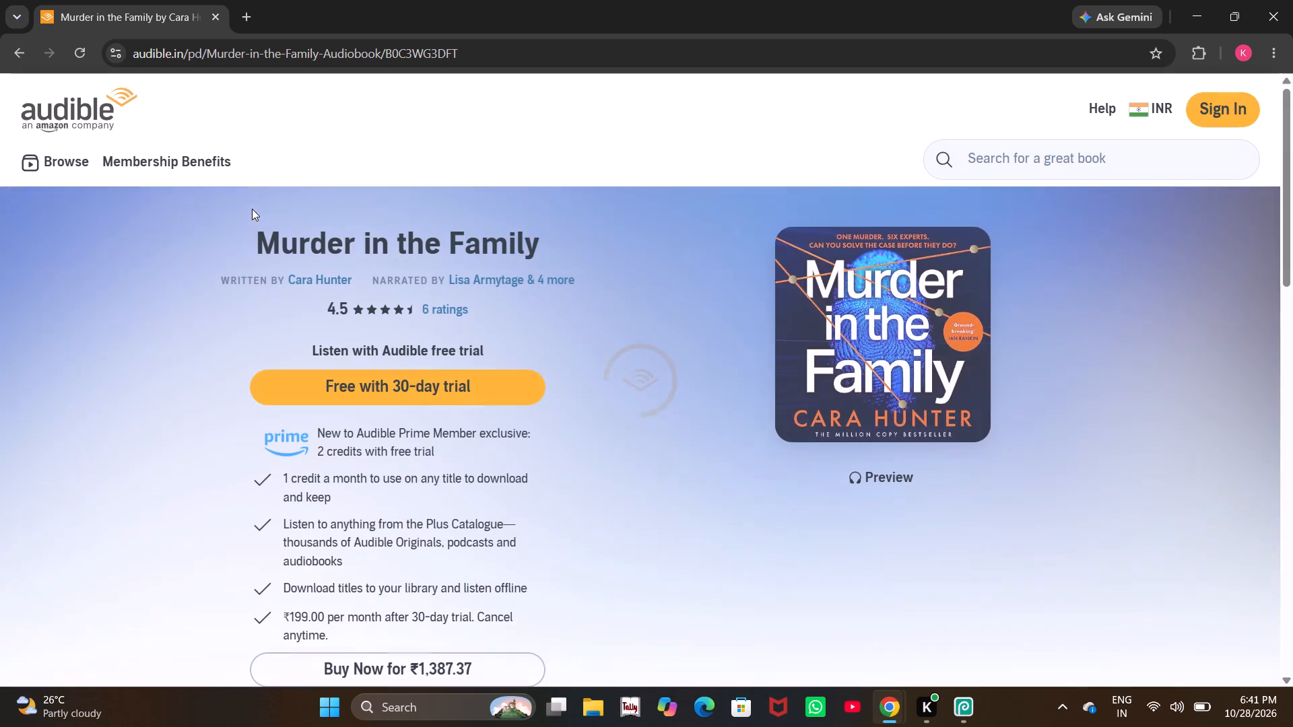
scroll(202, 194, "down", 3)
scroll(358, 251, "up", 2)
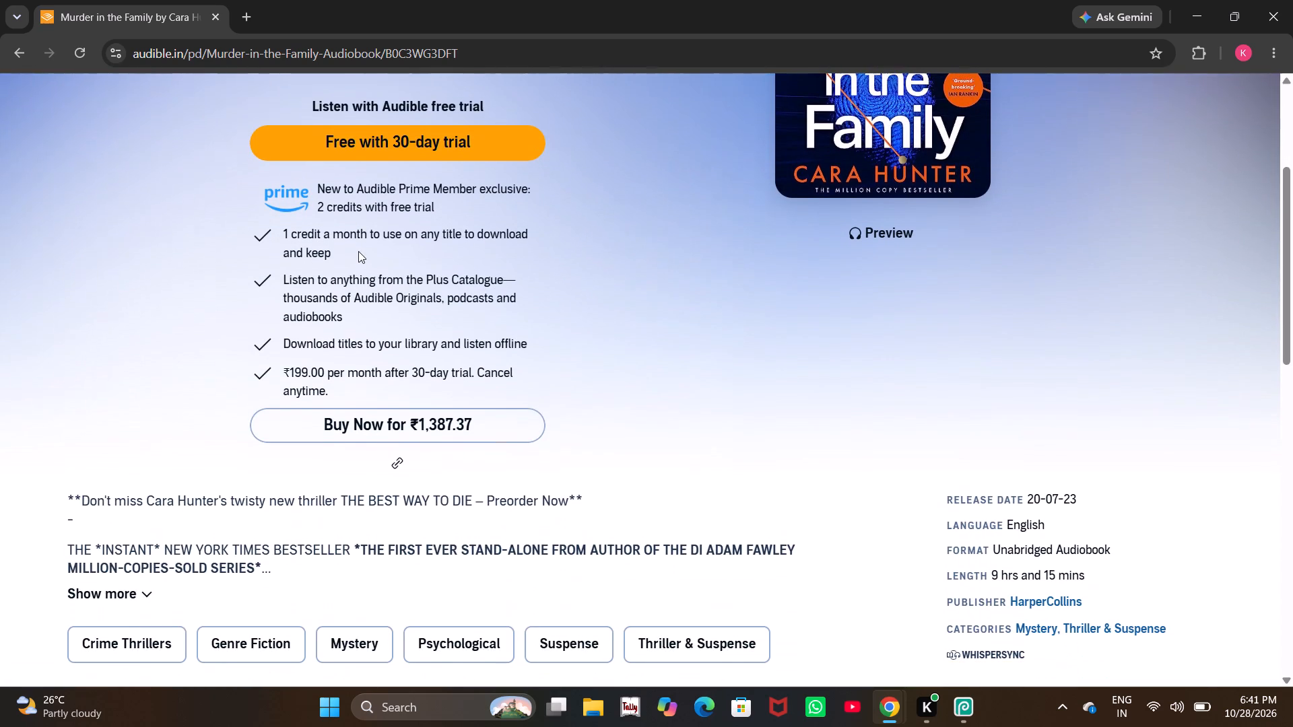
scroll(358, 251, "up", 3)
left_click(20, 55)
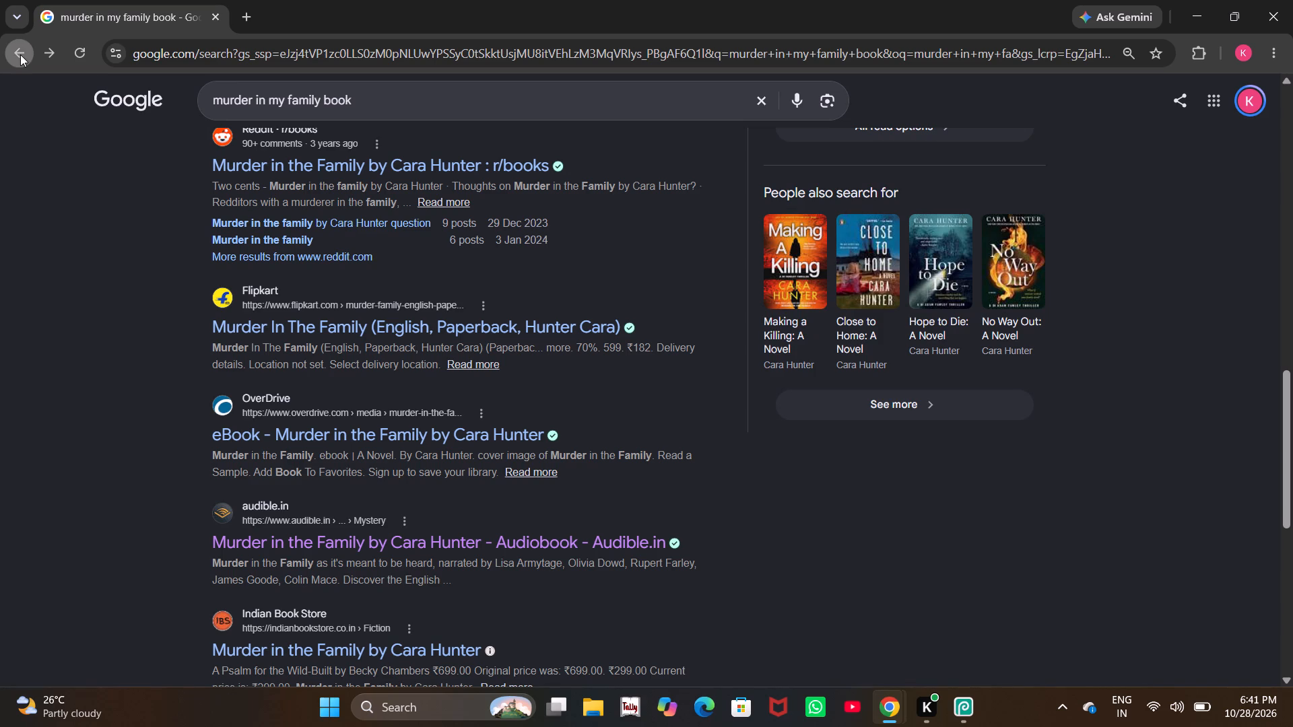